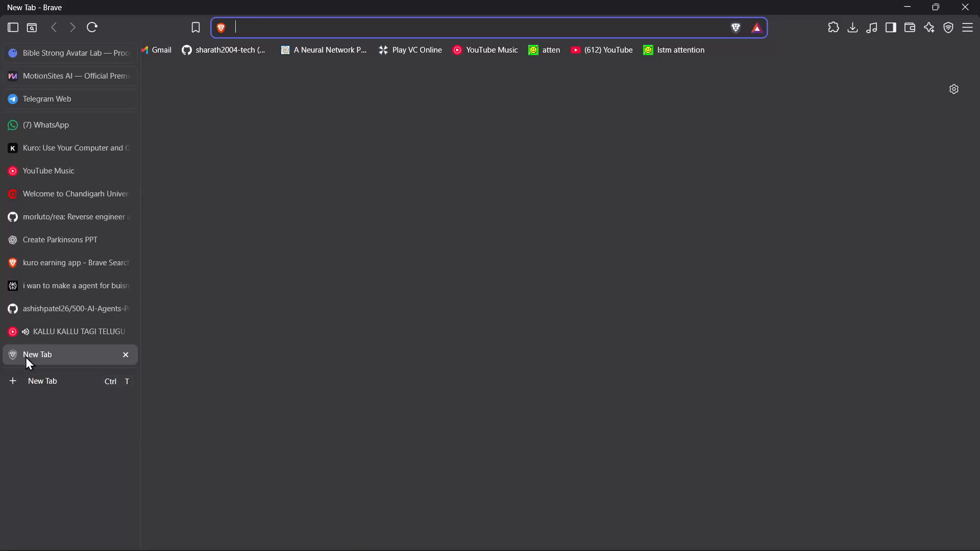
left_click(41, 327)
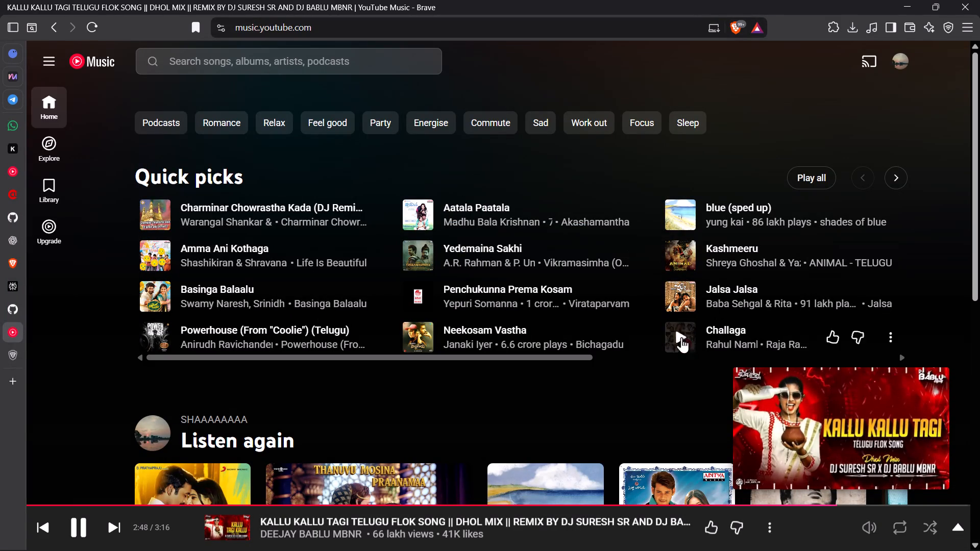
left_click_drag(514, 355, 721, 347)
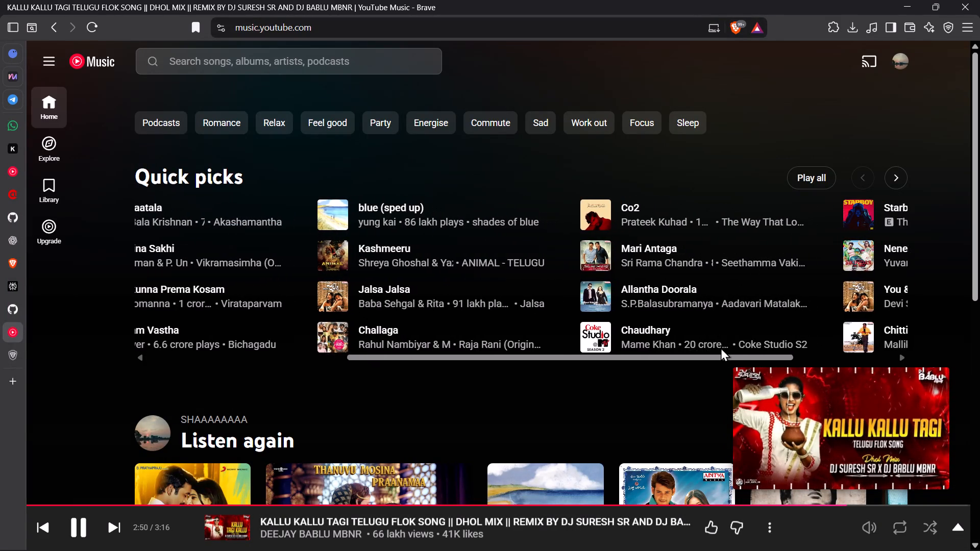
left_click_drag(721, 347, 827, 345)
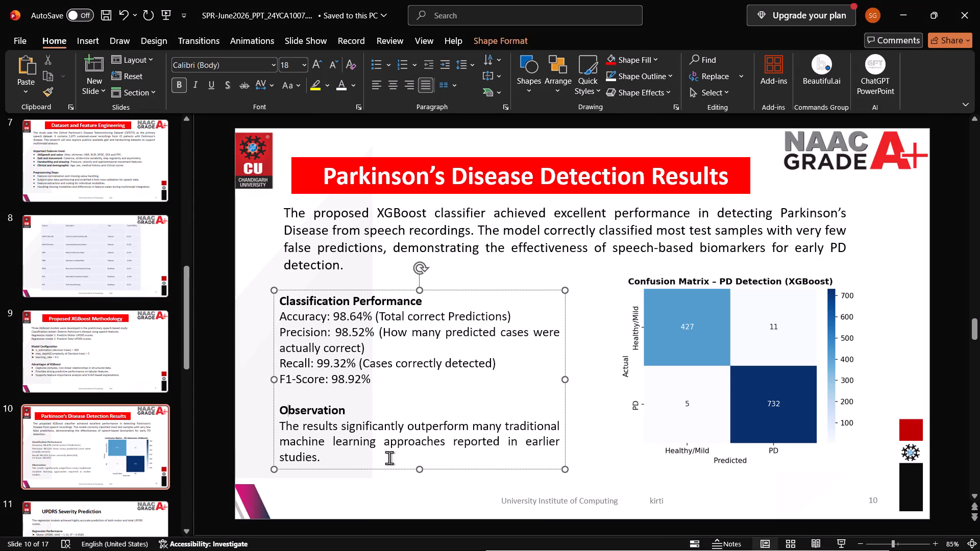
left_click_drag(394, 469, 395, 452)
left_click_drag(281, 406, 347, 436)
key("ctrl+v")
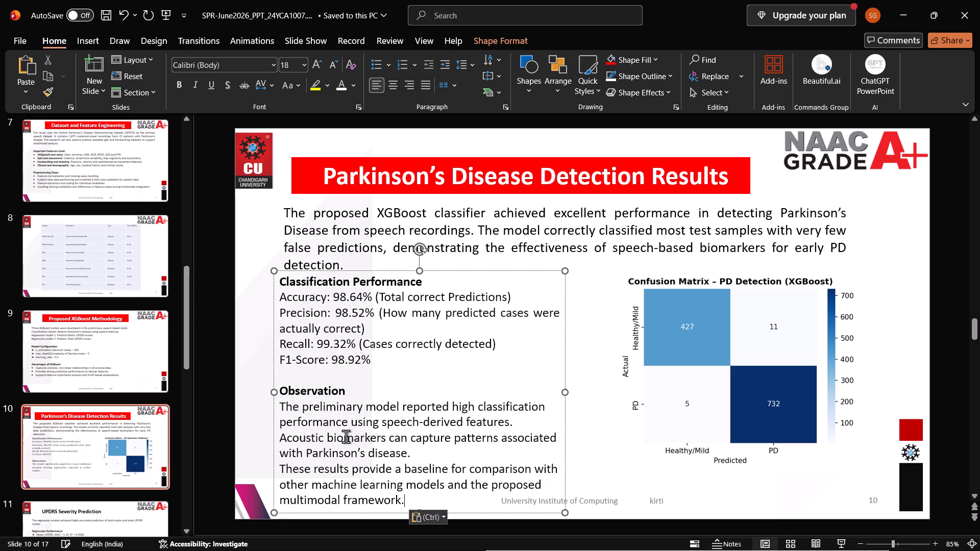
Format the three pasted observations as a bulleted list and widen their text box towards the confusion matrix.
left_click_drag(287, 405, 385, 495)
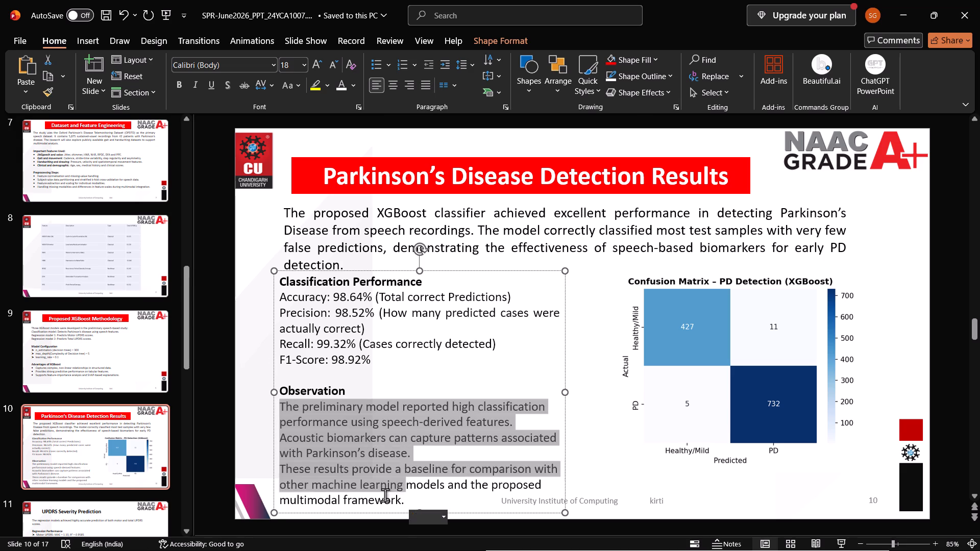
left_click_drag(385, 495, 407, 504)
left_click(370, 65)
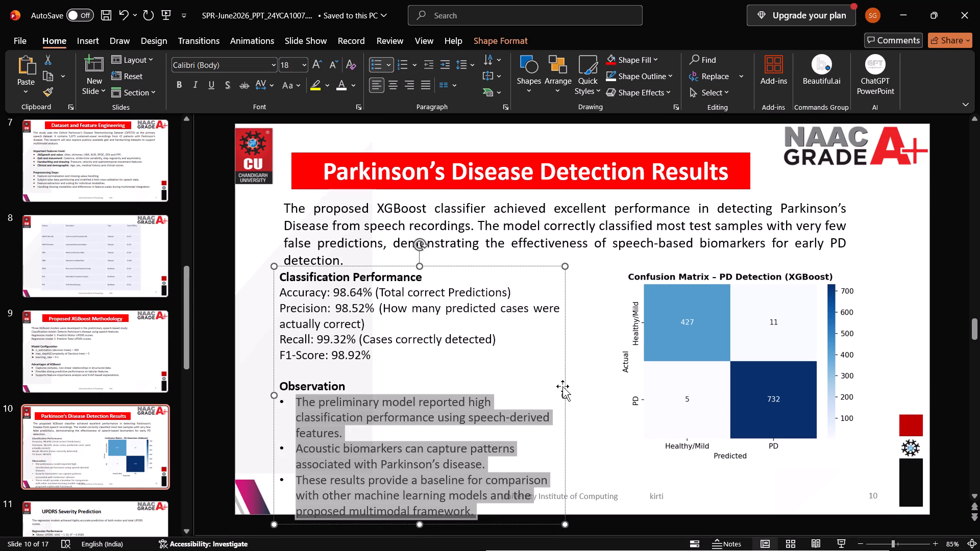
left_click_drag(568, 394, 612, 393)
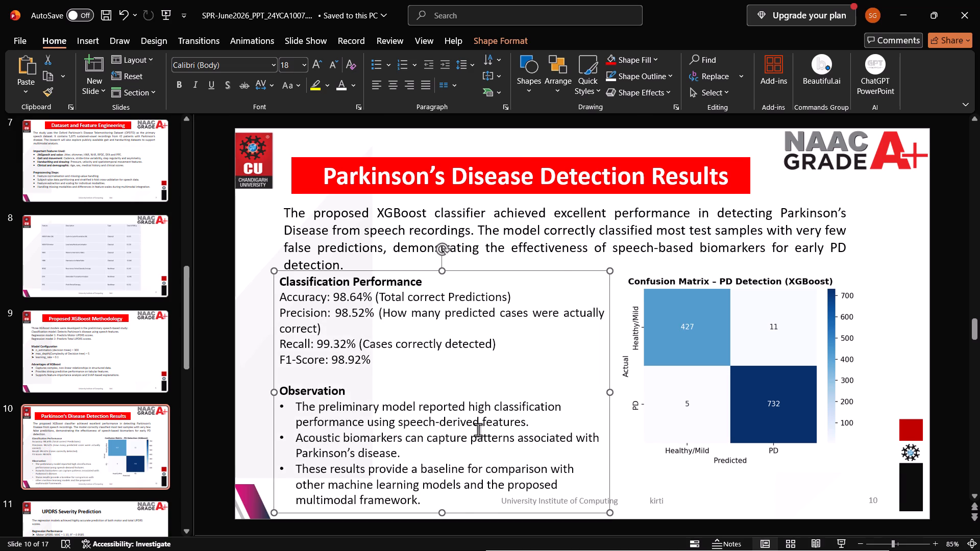
Justify all the text in the Classification Performance and Observation text box.
key("ctrl+a")
left_click(411, 452)
key("ctrl+a")
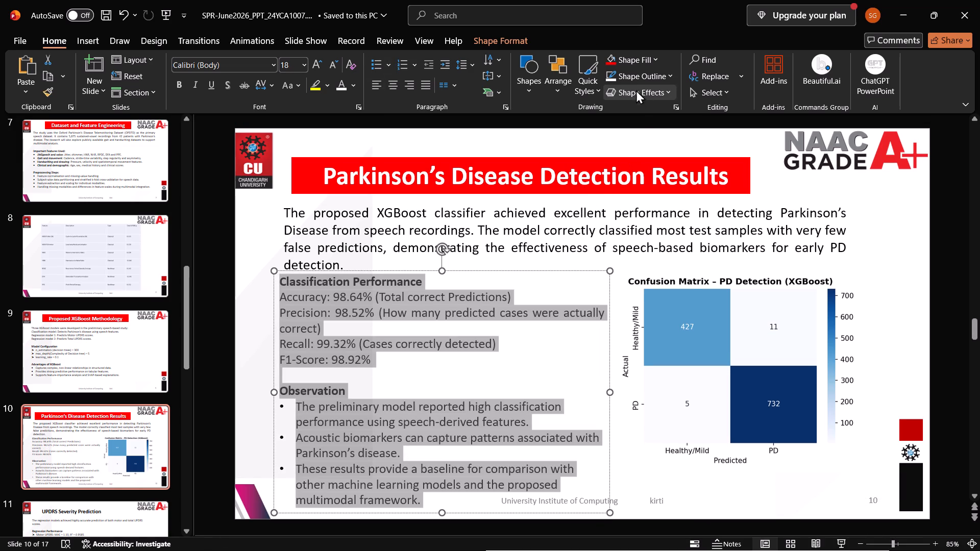
left_click(429, 88)
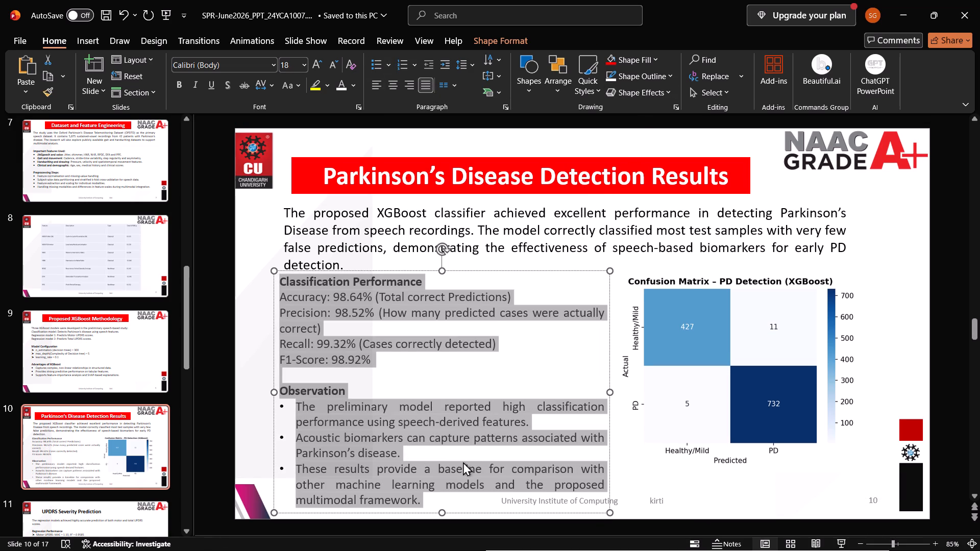
left_click(463, 475)
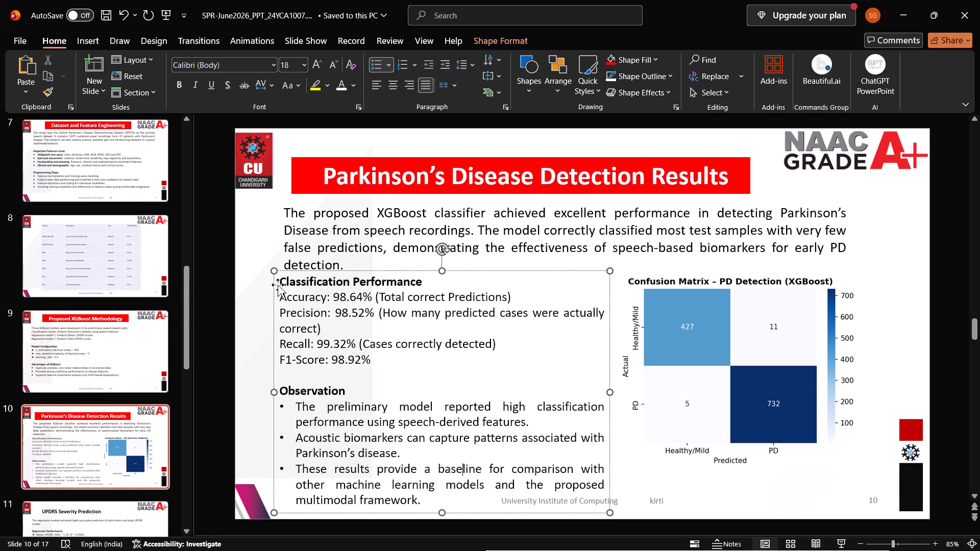
Shift the confusion matrix image towards the slide's right edge and widen the Classification Performance text box into the freed space.
left_click_drag(775, 353, 803, 353)
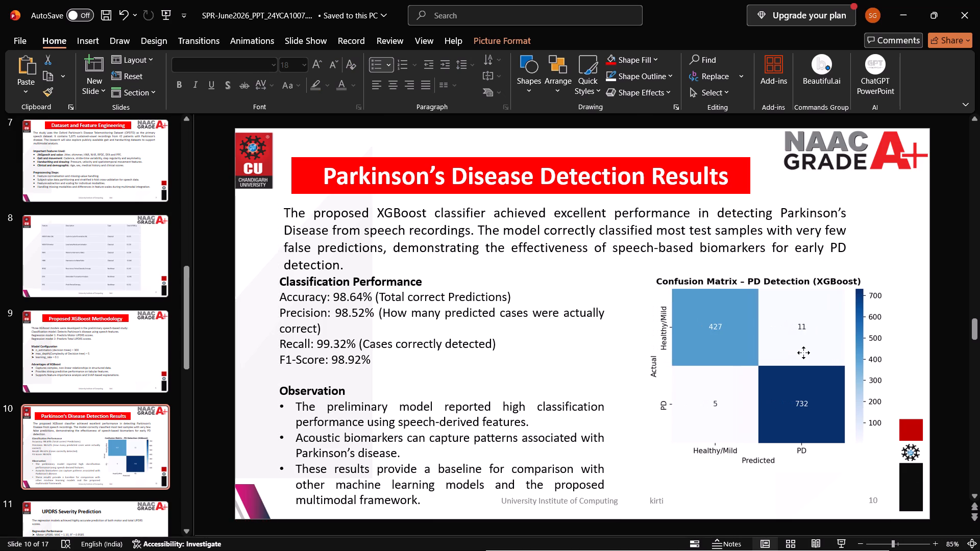
left_click_drag(803, 353, 807, 353)
left_click(554, 332)
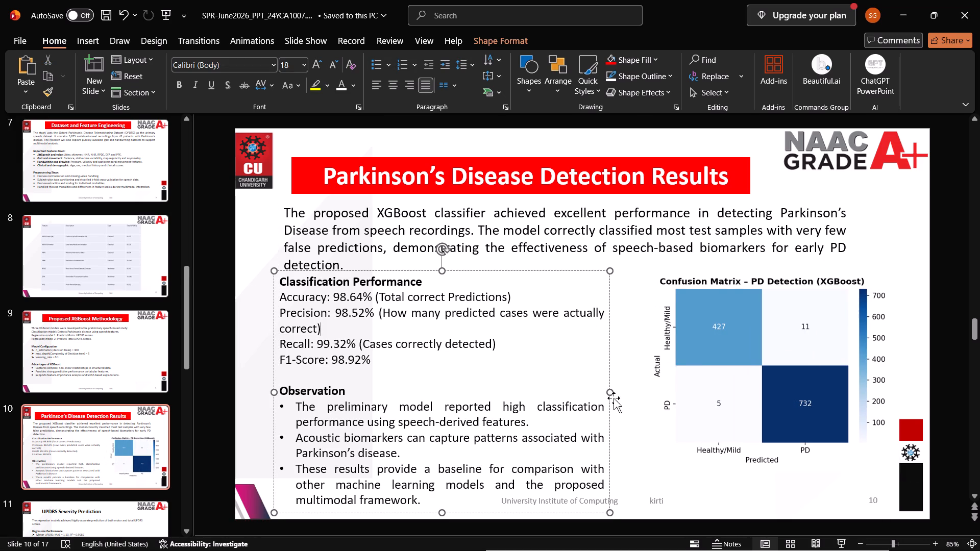
left_click_drag(609, 389, 641, 388)
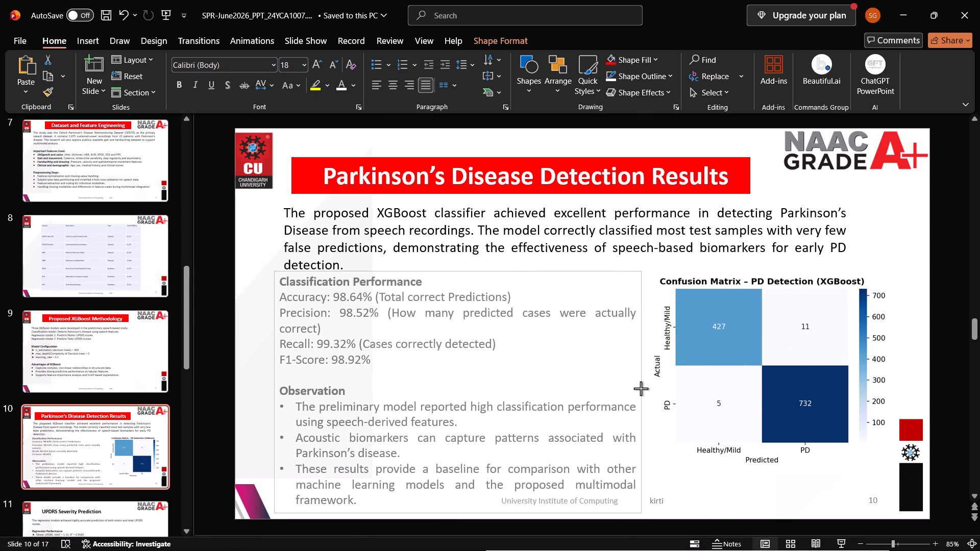
left_click_drag(641, 388, 643, 388)
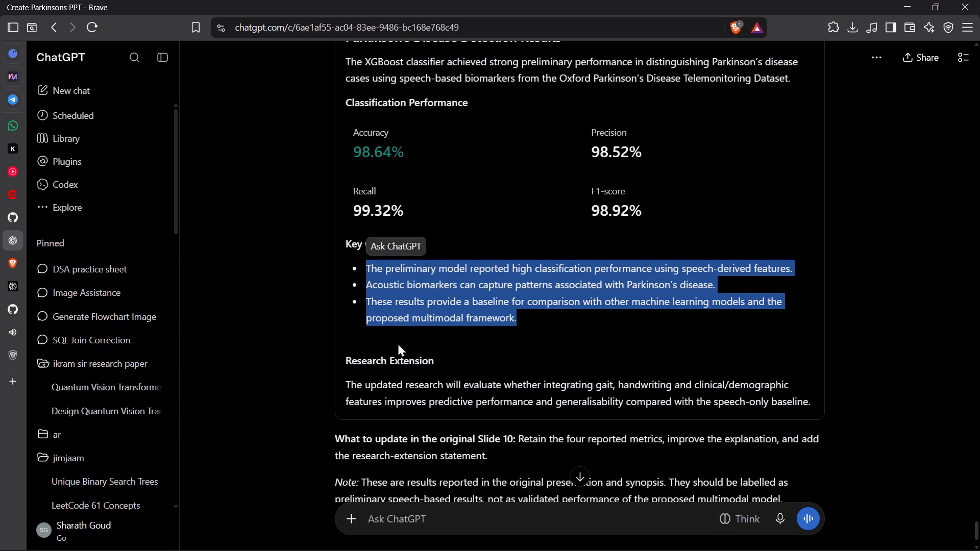
Return to ChatGPT's slide 10 reply and review its introductory paragraph on the XGBoost classifier.
scroll(416, 275, "up", 1)
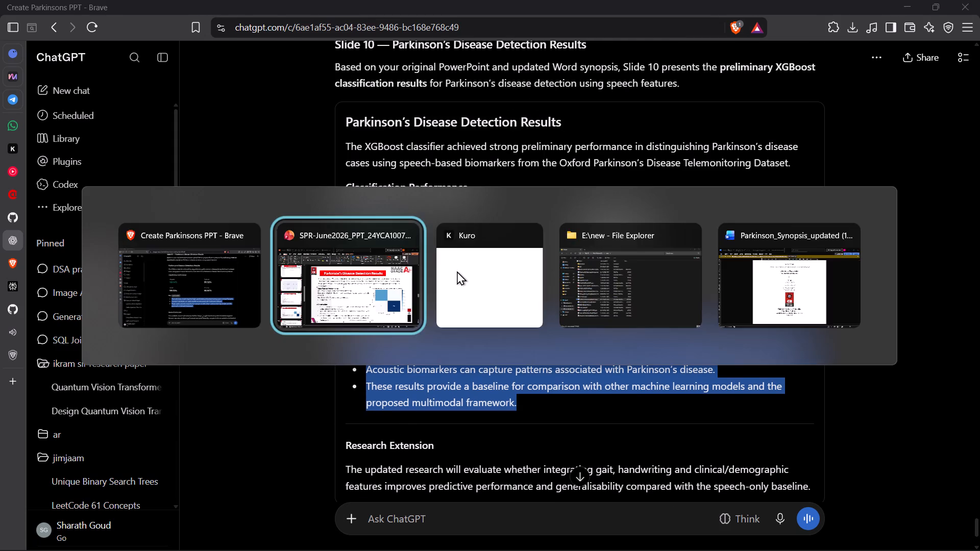
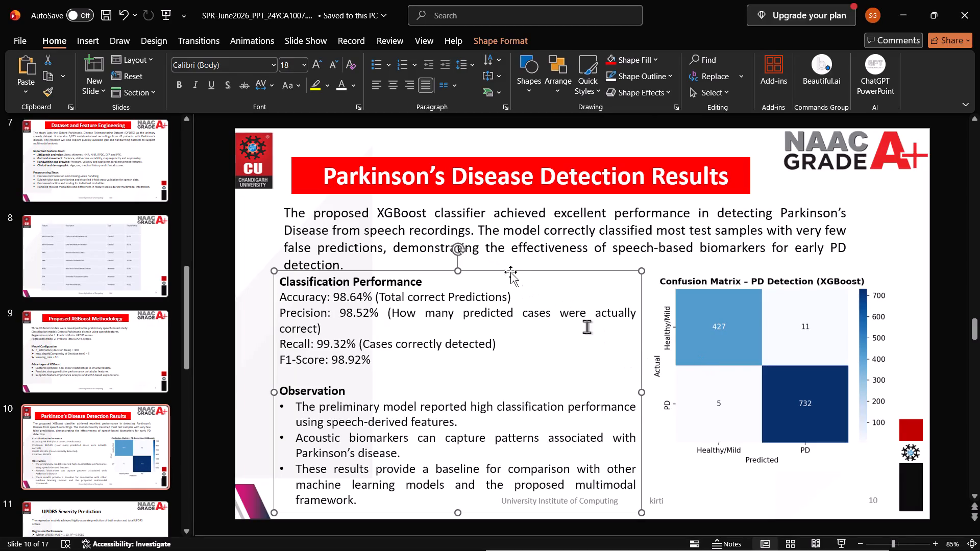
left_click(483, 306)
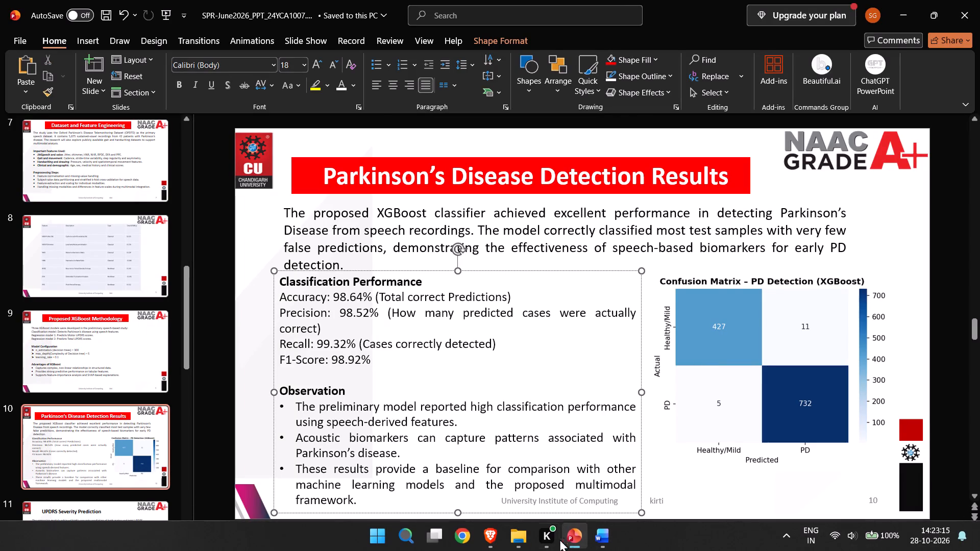
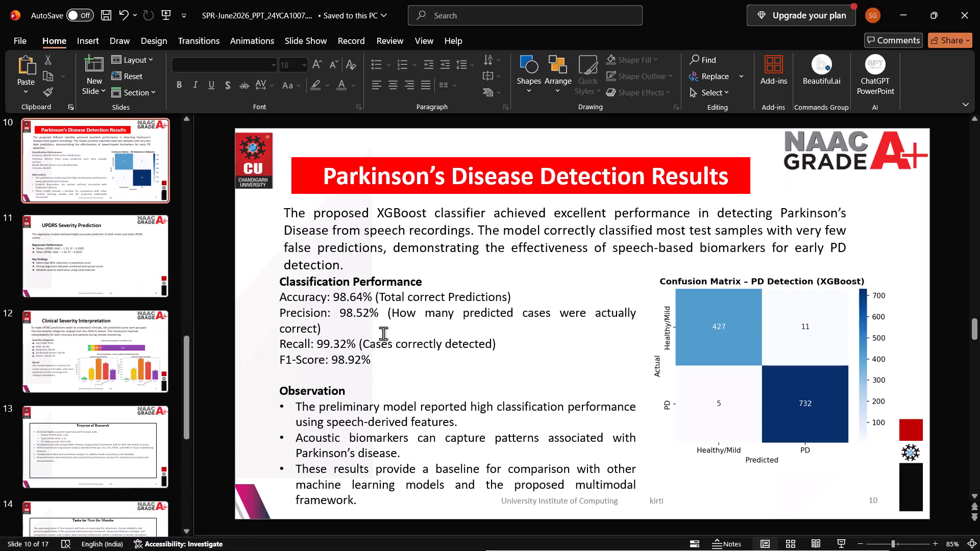
Move the Parkinson's Disease Detection Results title banner on slide 10 up, centring it between the two logos.
left_click(363, 246)
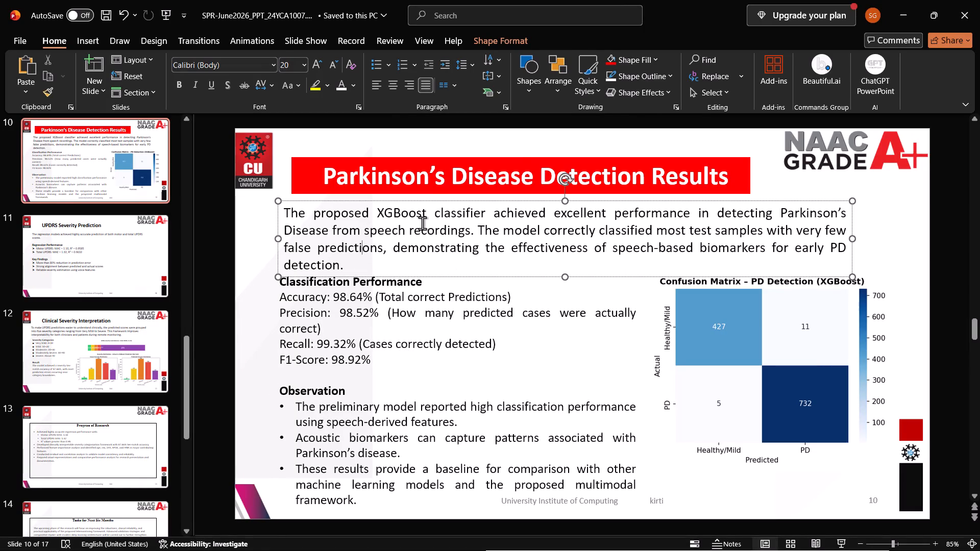
left_click(424, 223)
left_click(437, 187)
left_click_drag(449, 194, 450, 194)
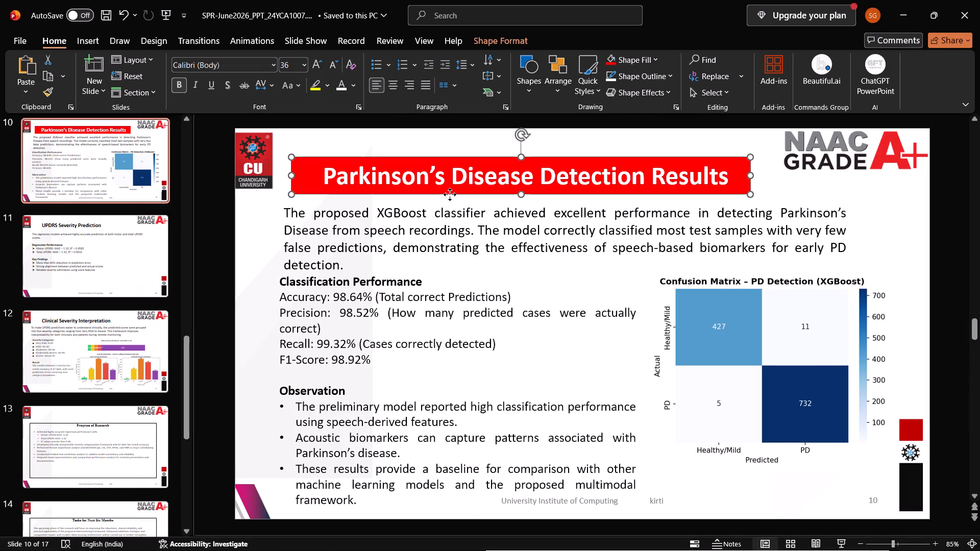
left_click_drag(450, 194, 460, 170)
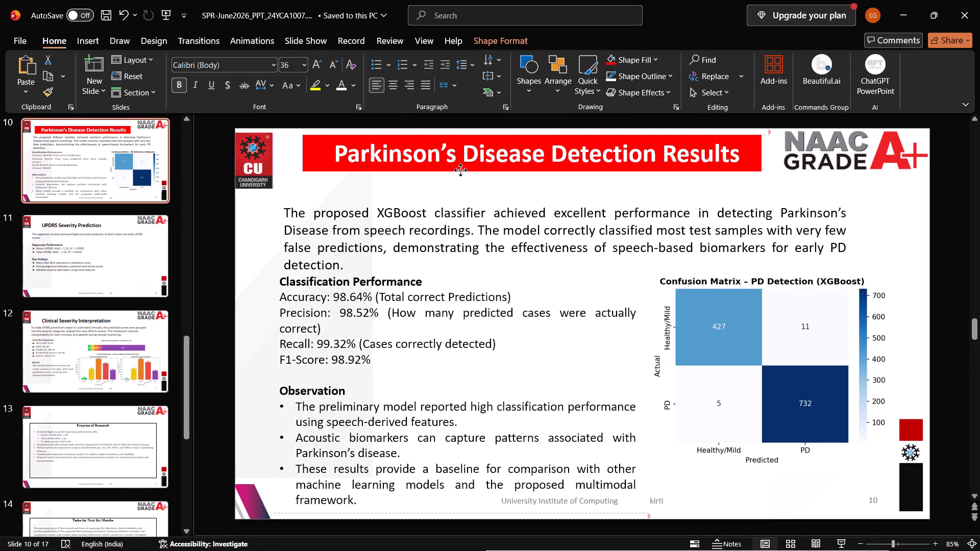
left_click_drag(460, 170, 462, 170)
Move slide 10's introductory XGBoost paragraph up so it sits directly beneath the title banner.
left_click(360, 244)
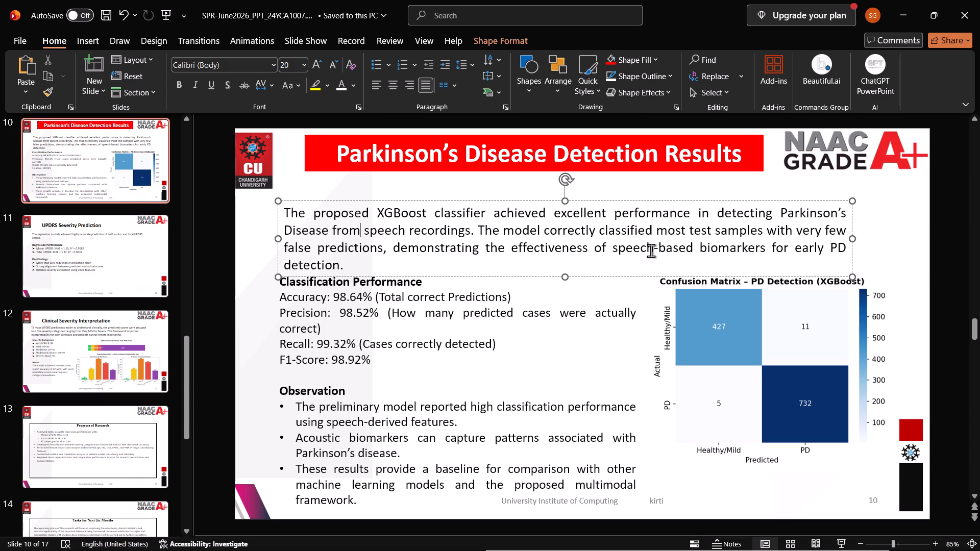
left_click(593, 278)
left_click_drag(593, 278, 591, 269)
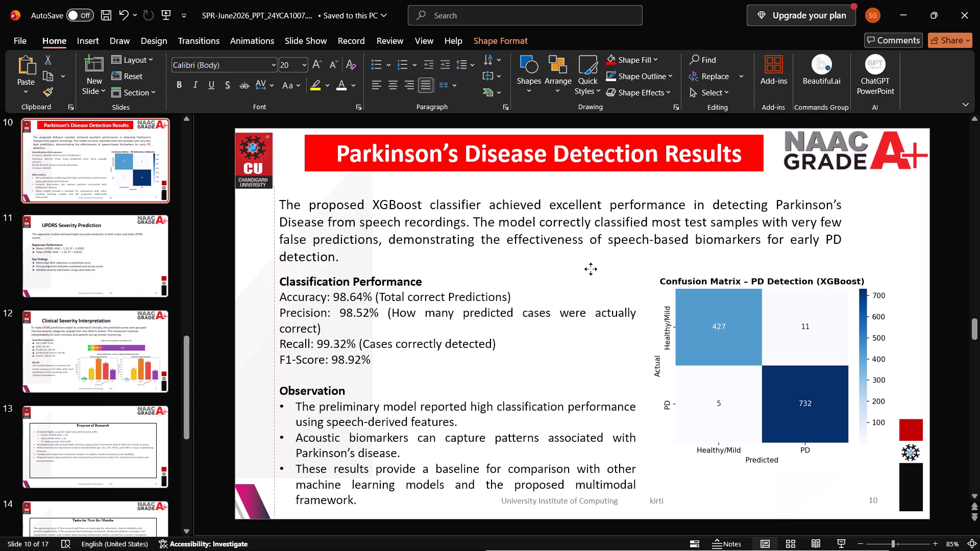
left_click_drag(591, 269, 596, 256)
Move the Classification Performance and Observation text box up slightly so its last line clears the slide footer.
left_click(499, 295)
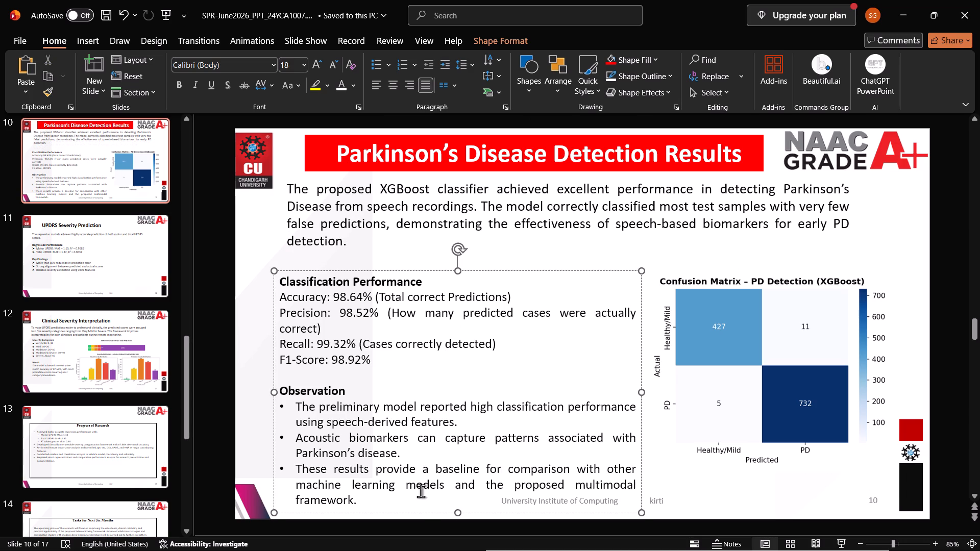
left_click_drag(421, 513, 425, 502)
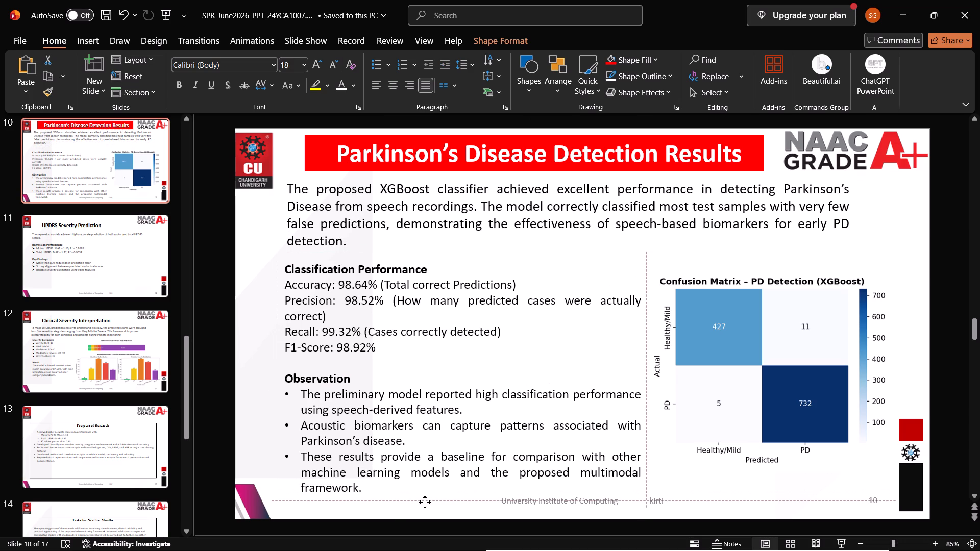
left_click_drag(425, 502, 424, 502)
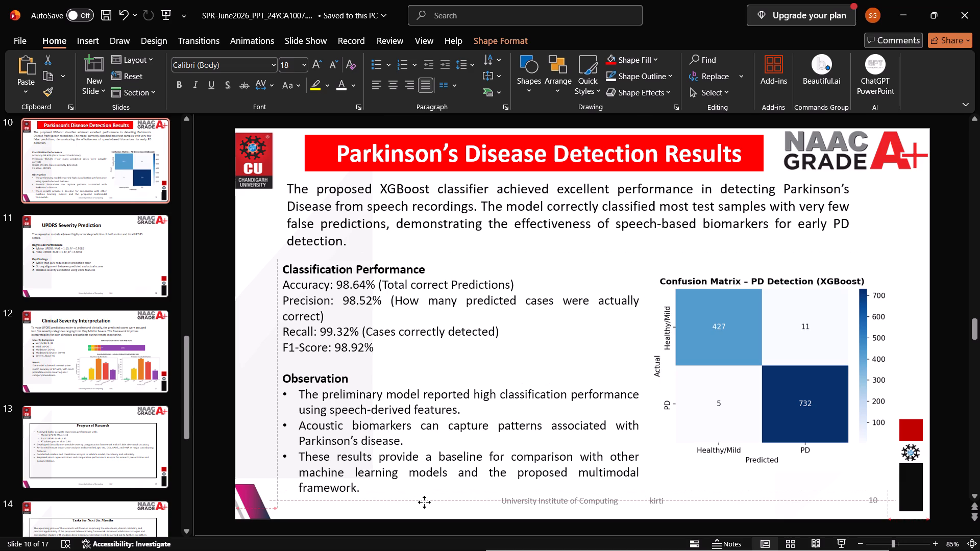
left_click_drag(424, 502, 418, 503)
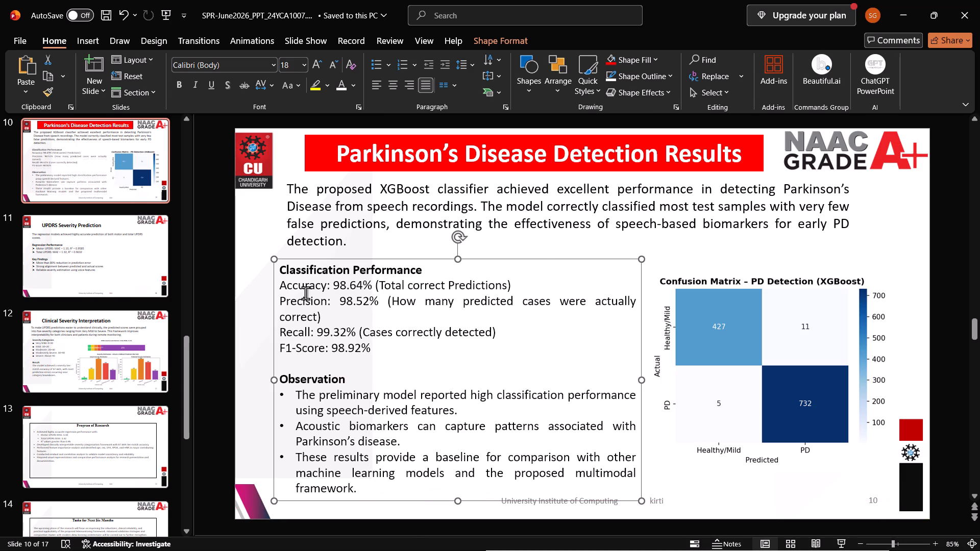
left_click(708, 239)
Narrow the UPDRS Severity Prediction title box on slide 11 and give it a red fill with white text.
scroll(626, 267, "down", 1)
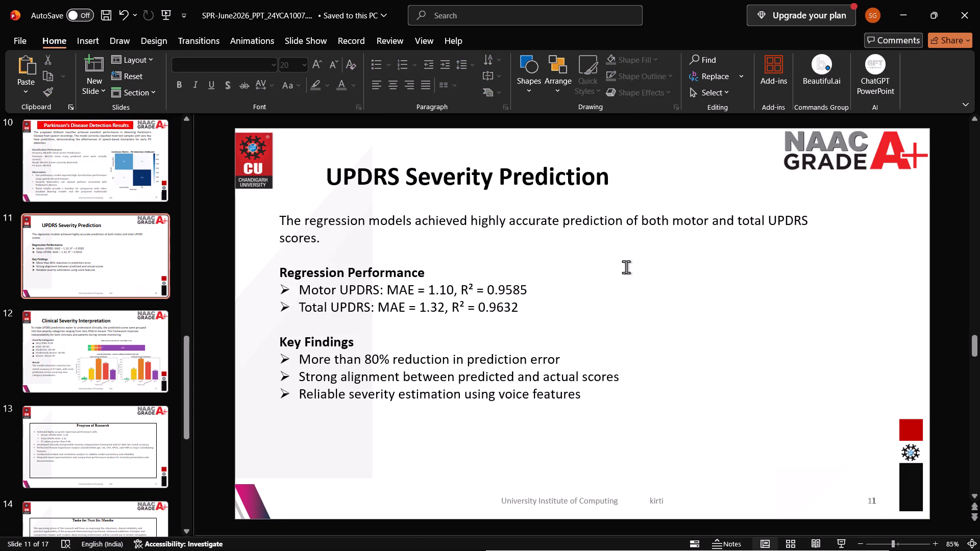
left_click(437, 161)
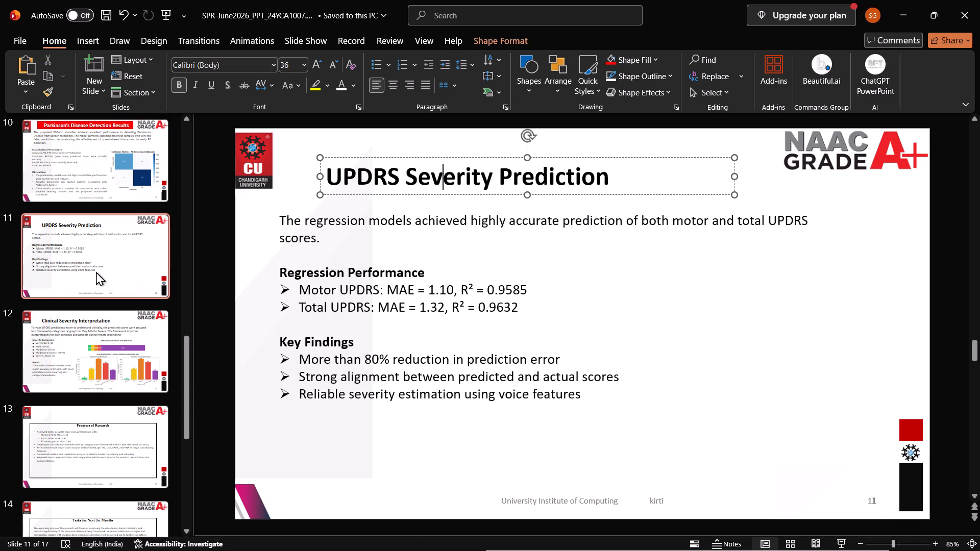
left_click(68, 331)
scroll(90, 239, "up", 1)
left_click(84, 318)
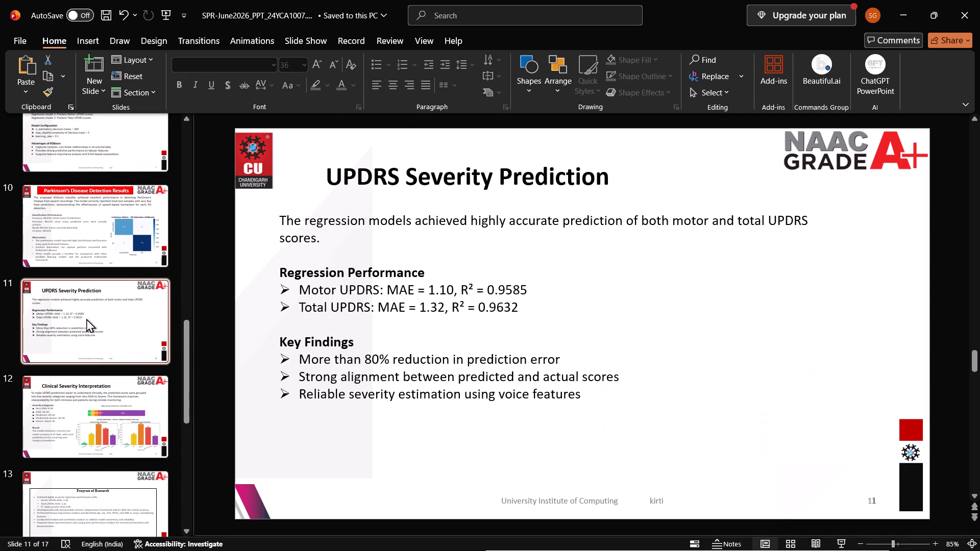
triple_click(416, 175)
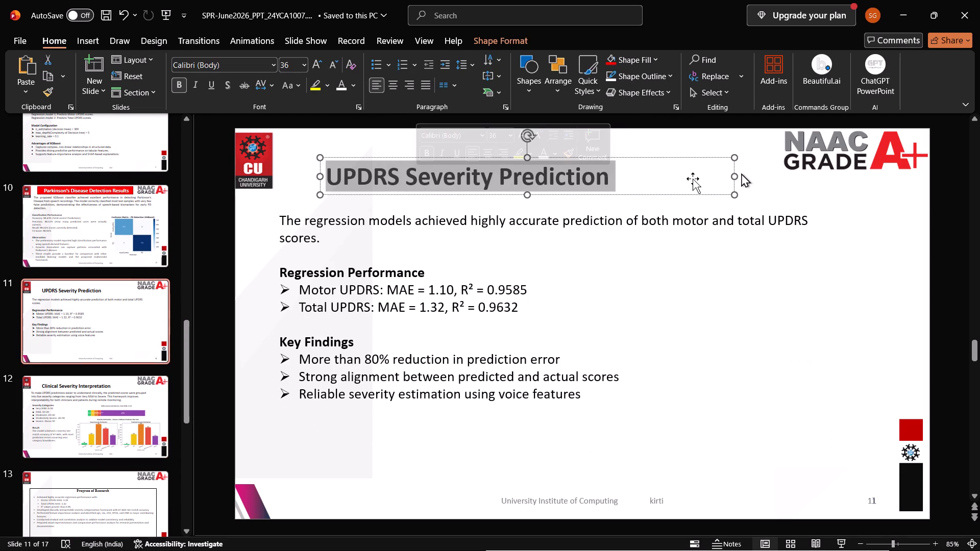
left_click_drag(737, 173, 644, 177)
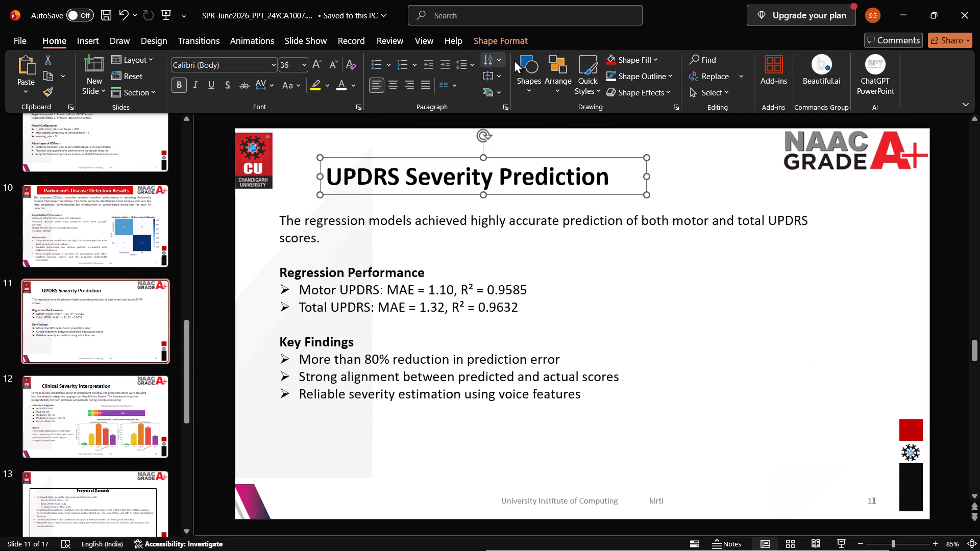
left_click(631, 60)
left_click(609, 57)
left_click(341, 87)
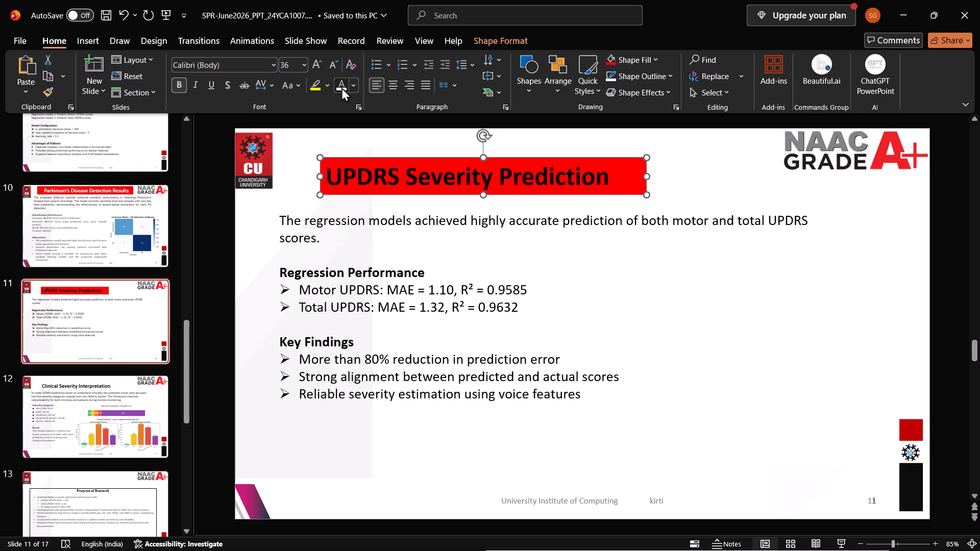
Indent the UPDRS Severity Prediction title text one level within its red banner.
left_click(424, 192)
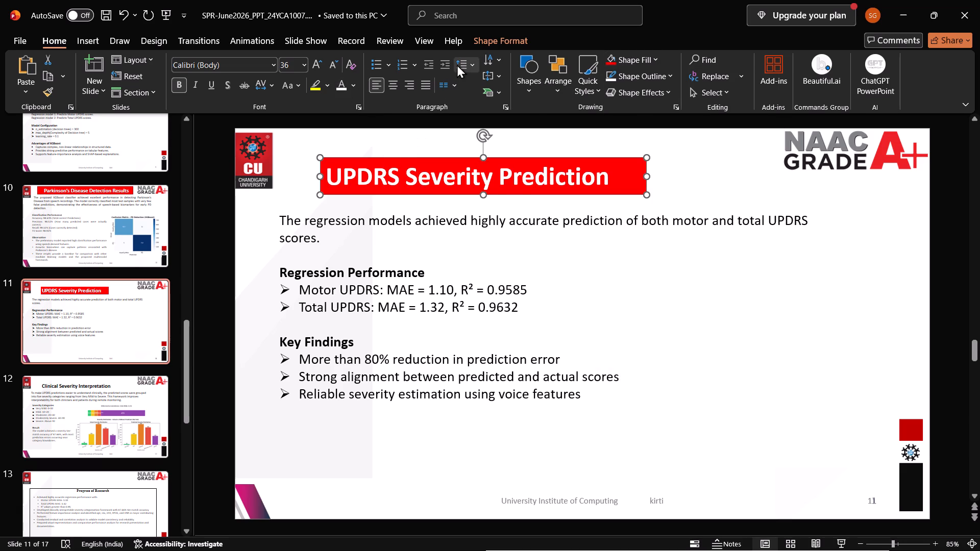
left_click(443, 64)
triple_click(454, 165)
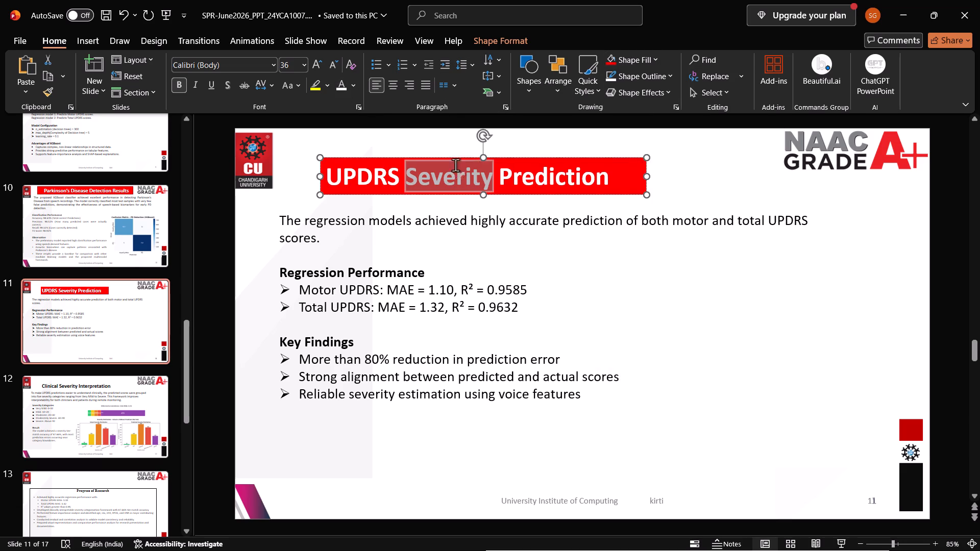
left_click(455, 165)
left_click(445, 69)
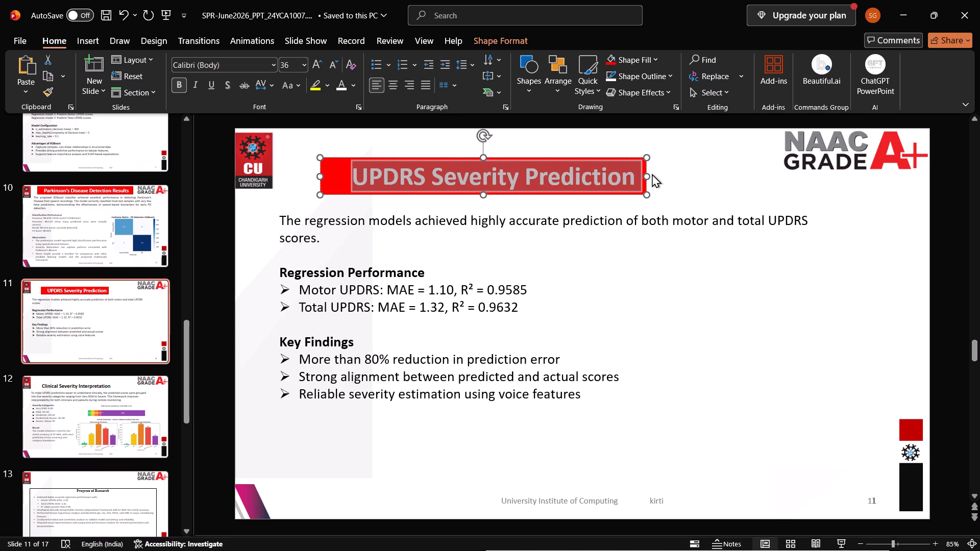
Widen slide 11's red title banner slightly and move it up to the centre between the logos.
left_click_drag(647, 173, 675, 173)
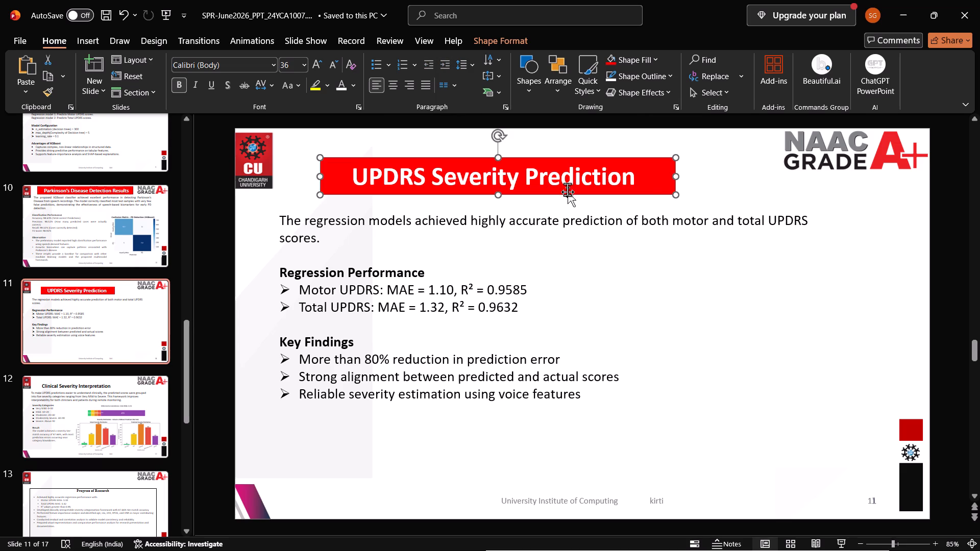
left_click_drag(571, 194, 606, 173)
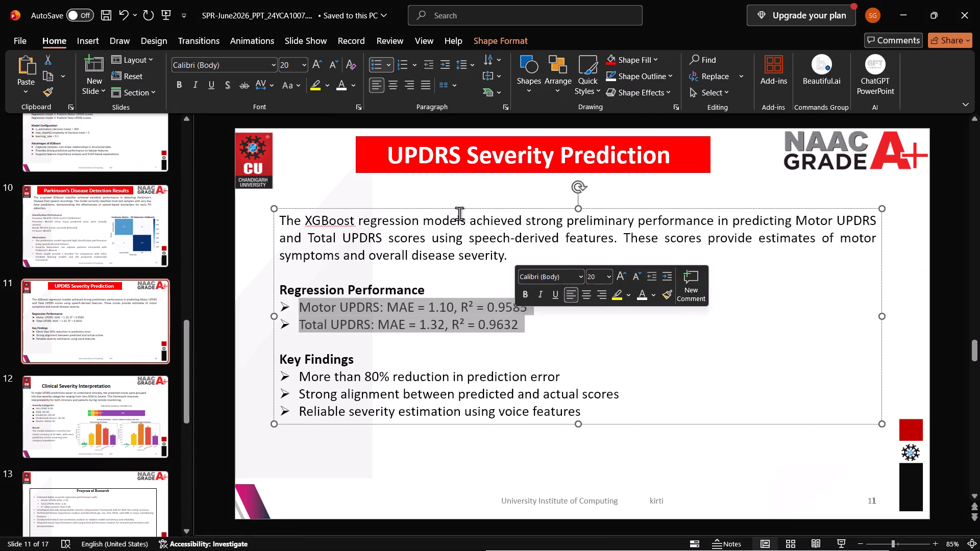
left_click(89, 37)
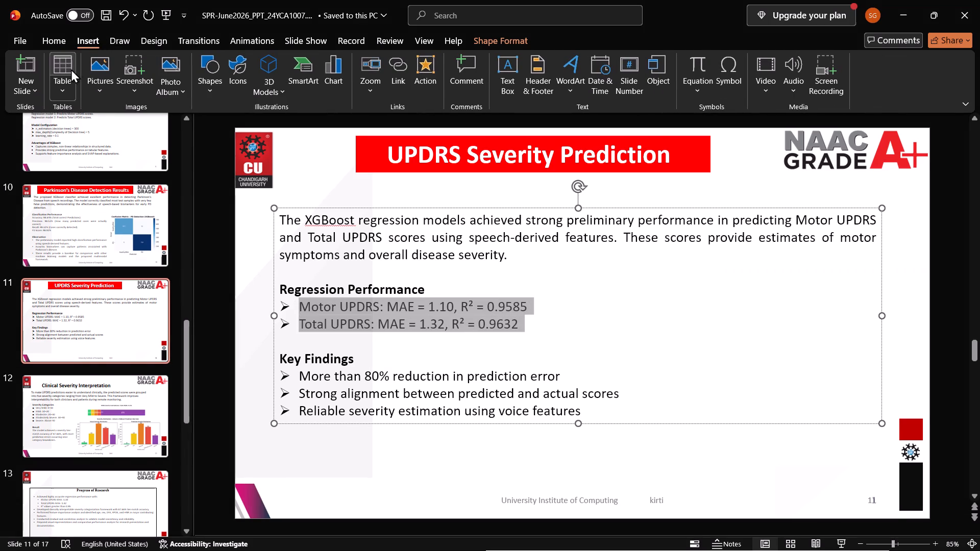
left_click(69, 70)
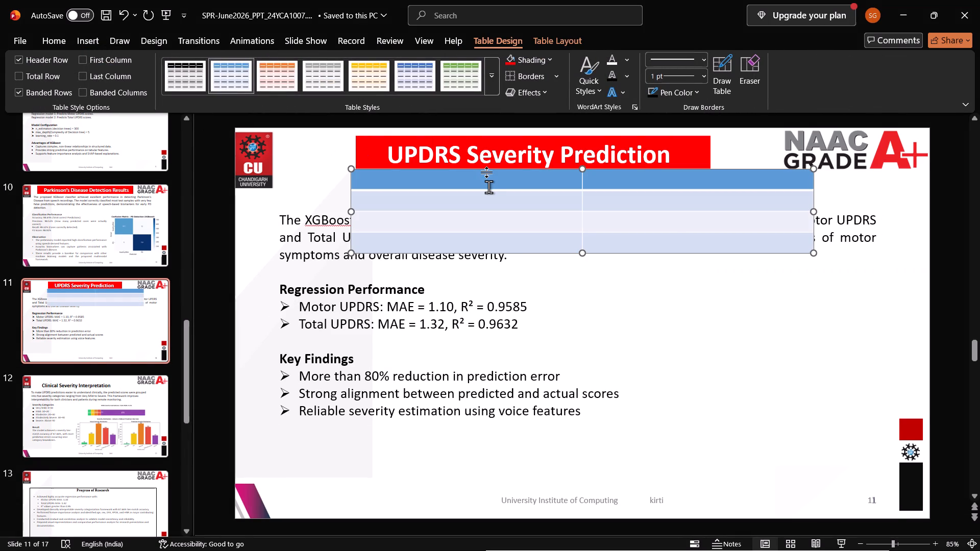
Enter "Performance Regression" in the new table's first header cell.
left_click(488, 187)
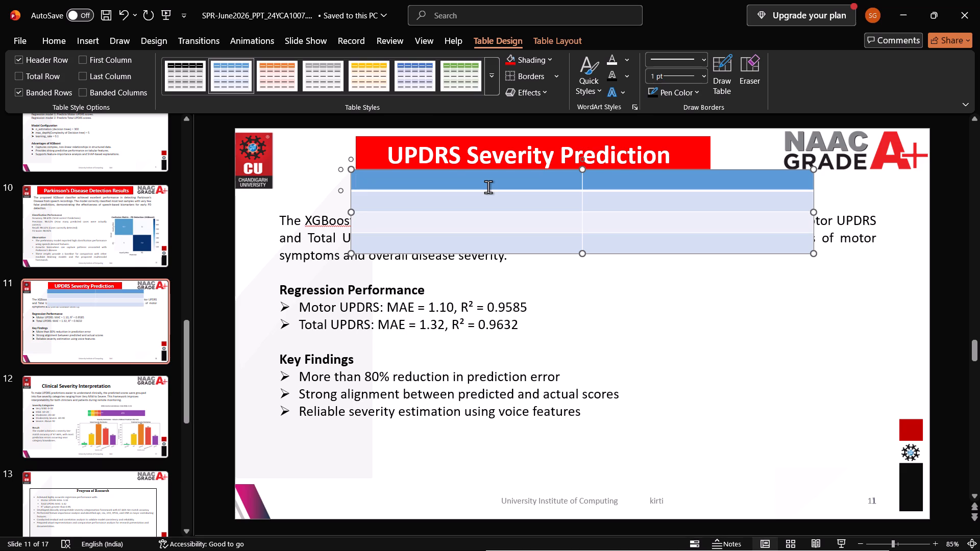
left_click(581, 179)
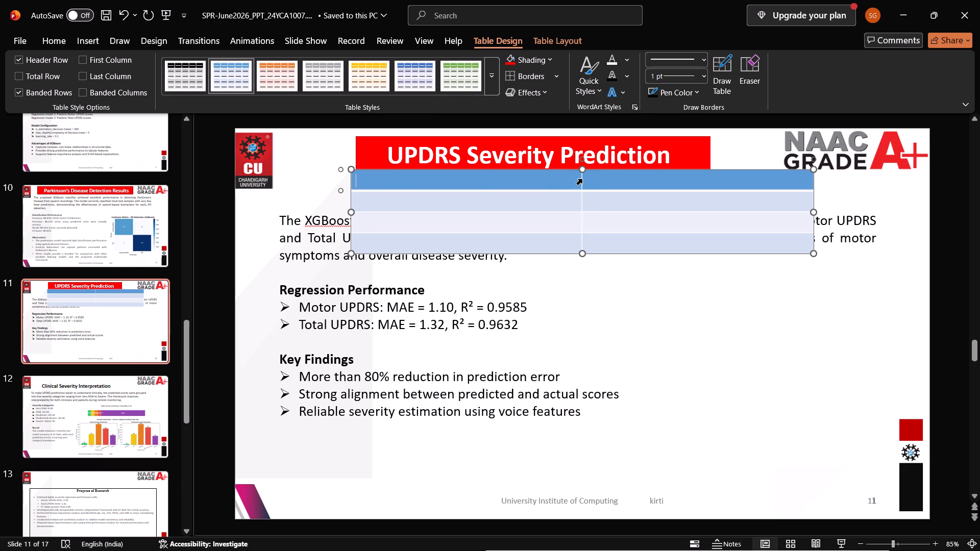
type("per")
key("BackSpace")
key("BackSpace")
key("BackSpace")
type("Performance")
key("space")
type("regression")
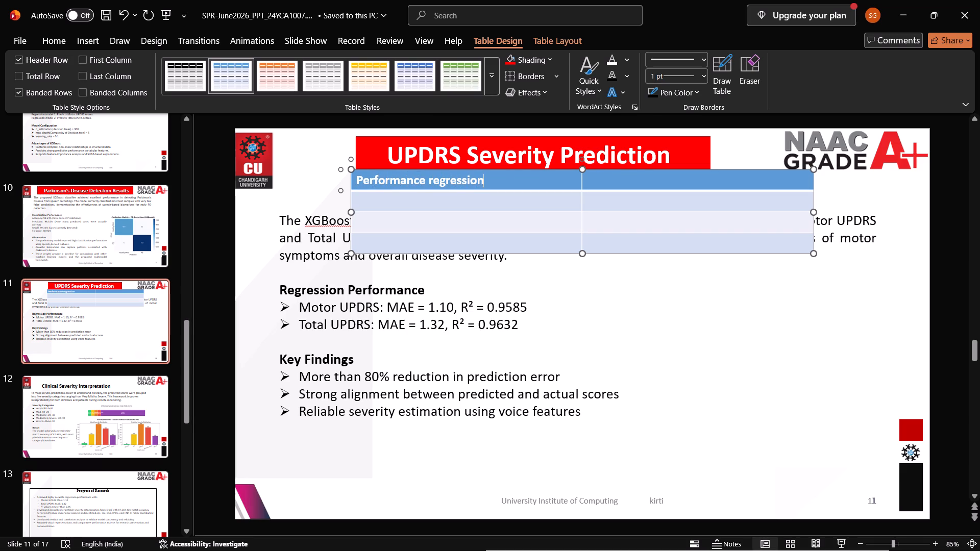
key("Left")
key("Left")
key("Left")
key("Left")
key("Left")
key("Left")
key("Left")
key("Left")
key("Left")
key("BackSpace")
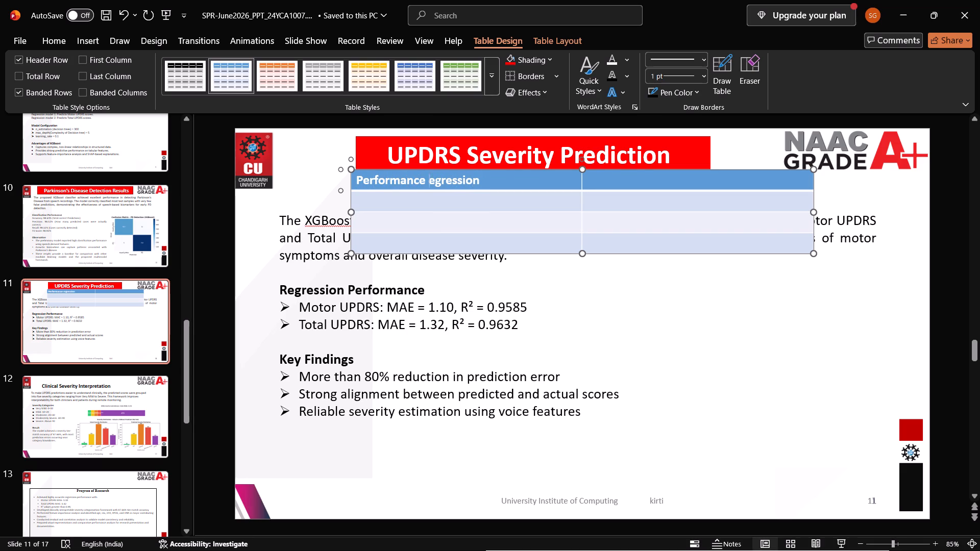
key("shift+r")
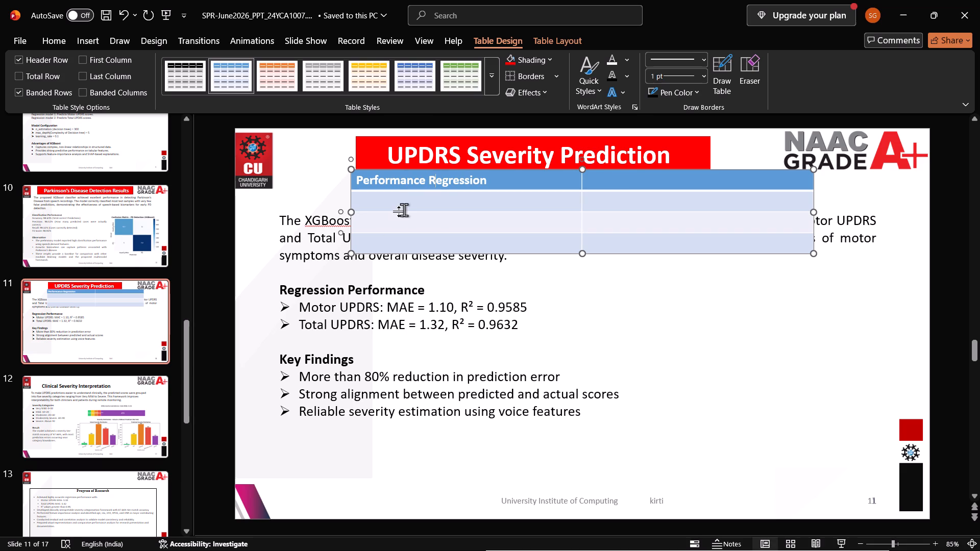
Move the "Motor UPDRS" text from the first Regression Performance bullet into the table's first cell below the header.
left_click(404, 209)
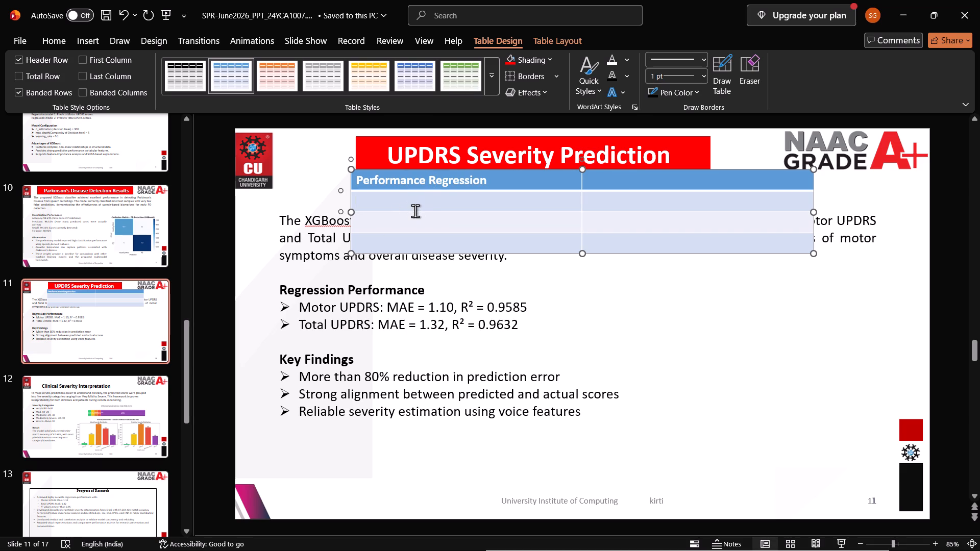
type("Moto")
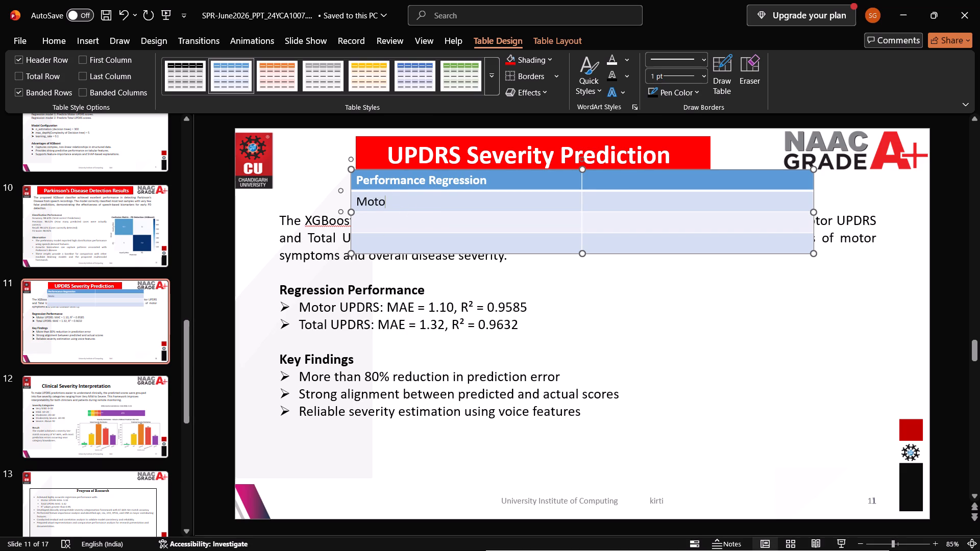
left_click_drag(297, 308, 362, 307)
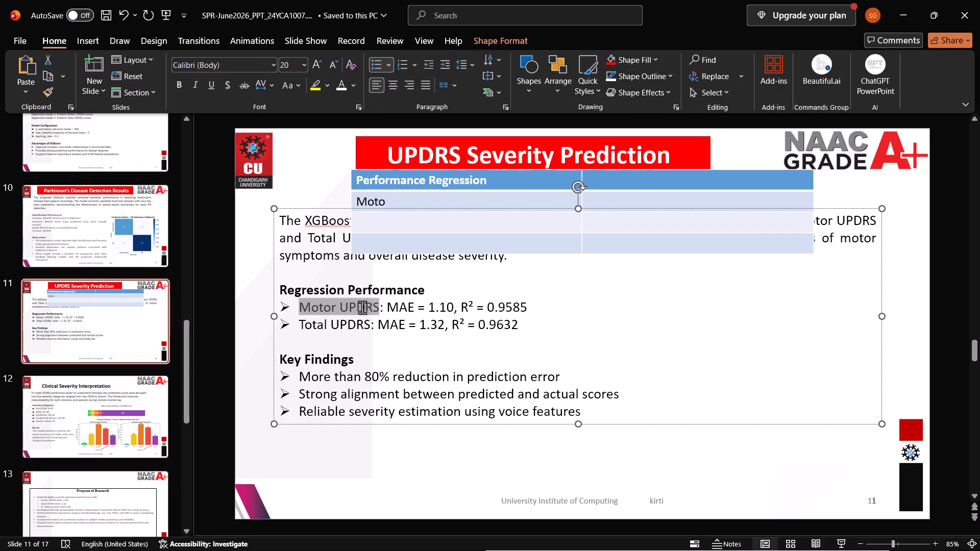
left_click_drag(362, 307, 366, 307)
key("ctrl+x")
triple_click(404, 197)
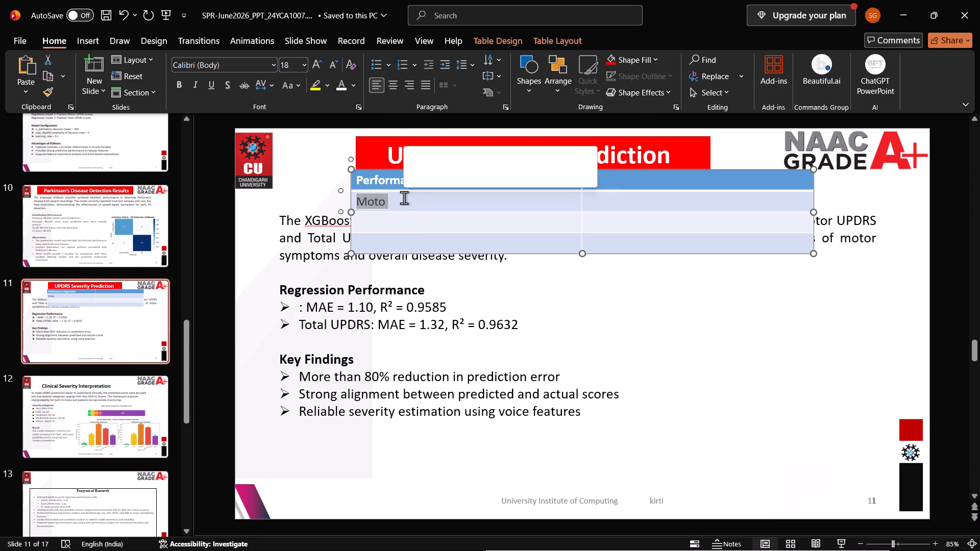
key("ctrl+v")
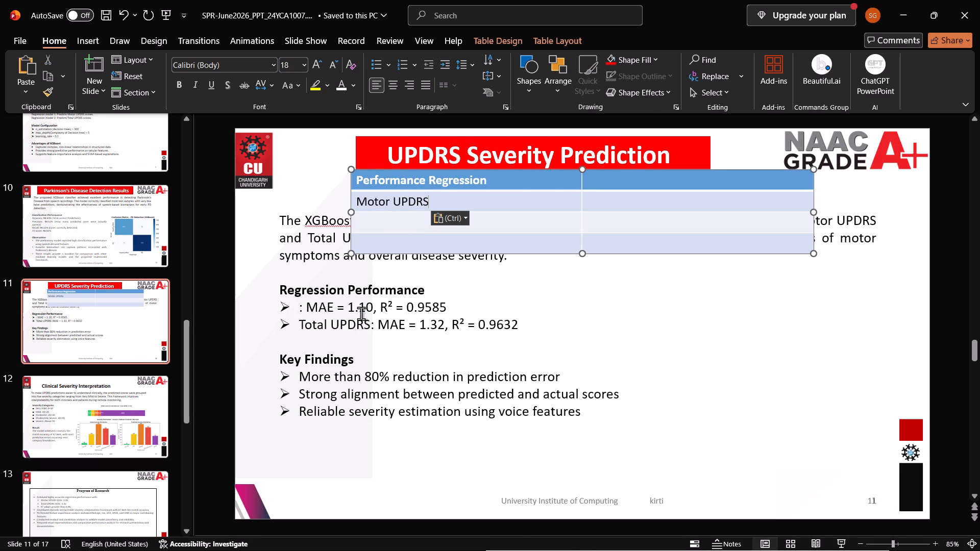
Copy the value 1.10 from the first Regression Performance bullet into the second cell of the Motor UPDRS row.
left_click_drag(373, 310, 346, 310)
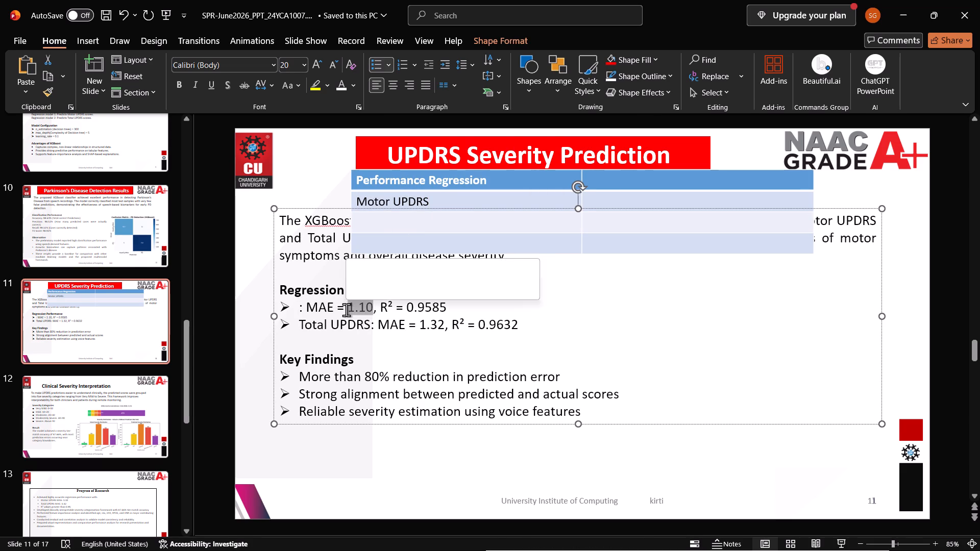
key("ctrl+c")
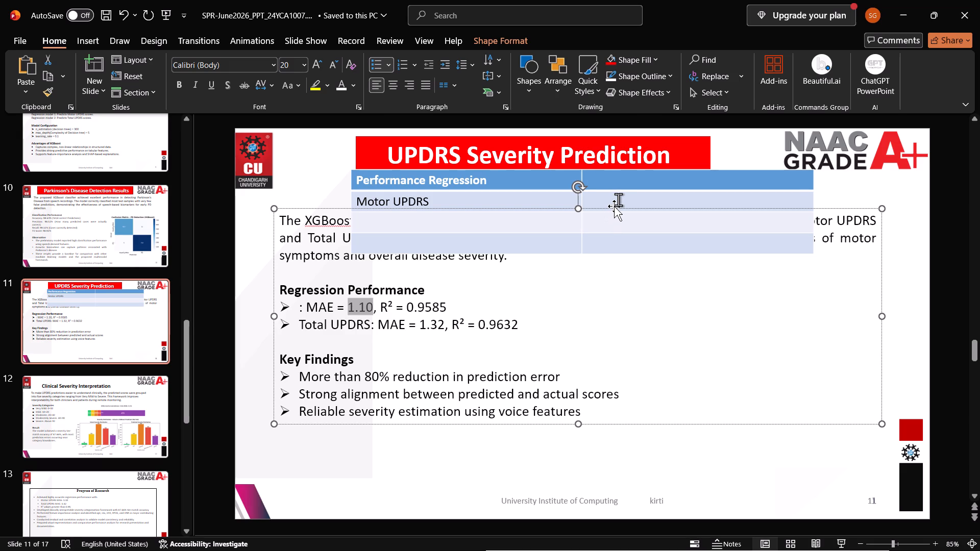
left_click(618, 199)
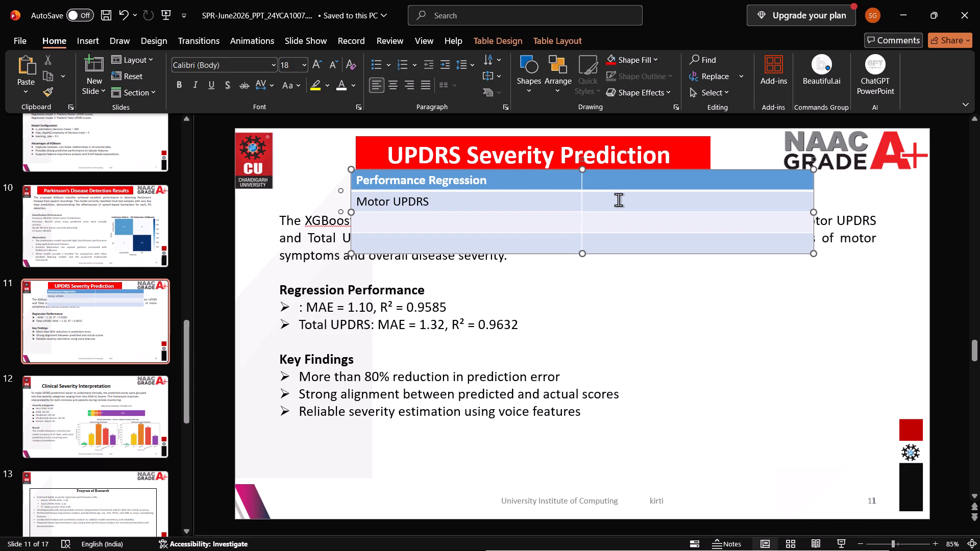
key("ctrl+v")
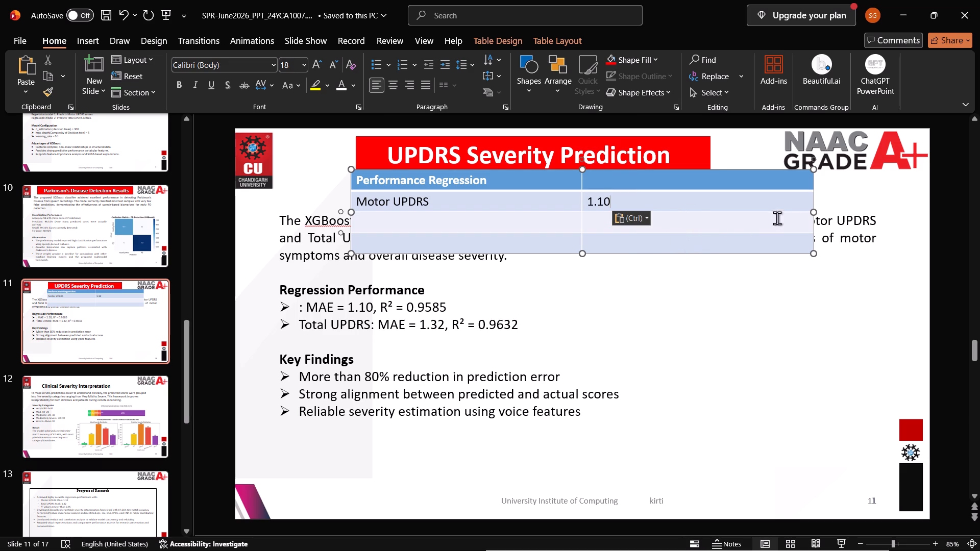
Narrow the table by pulling its outer edge inward, roughly beneath the end of the slide title banner.
left_click_drag(815, 209, 688, 216)
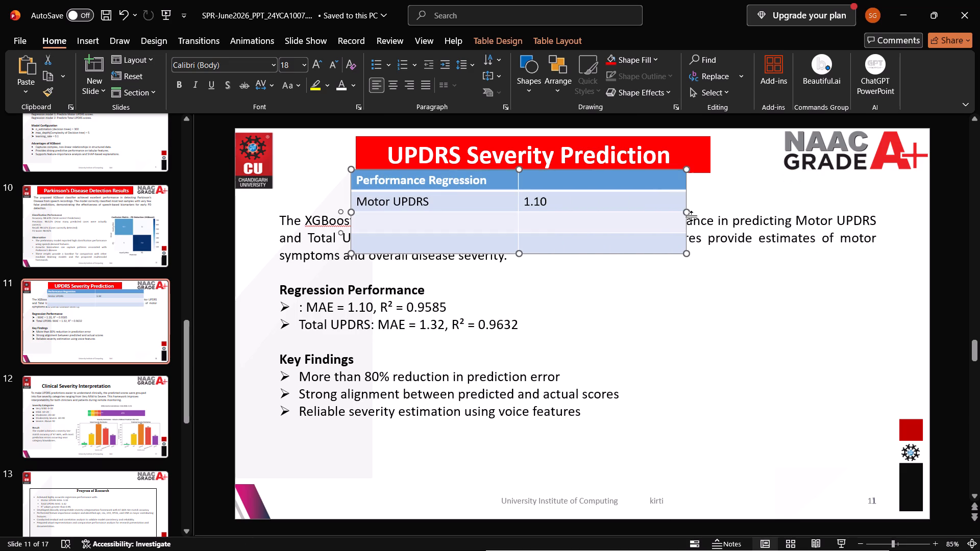
Insert a third column after the table's second column.
right_click(620, 230)
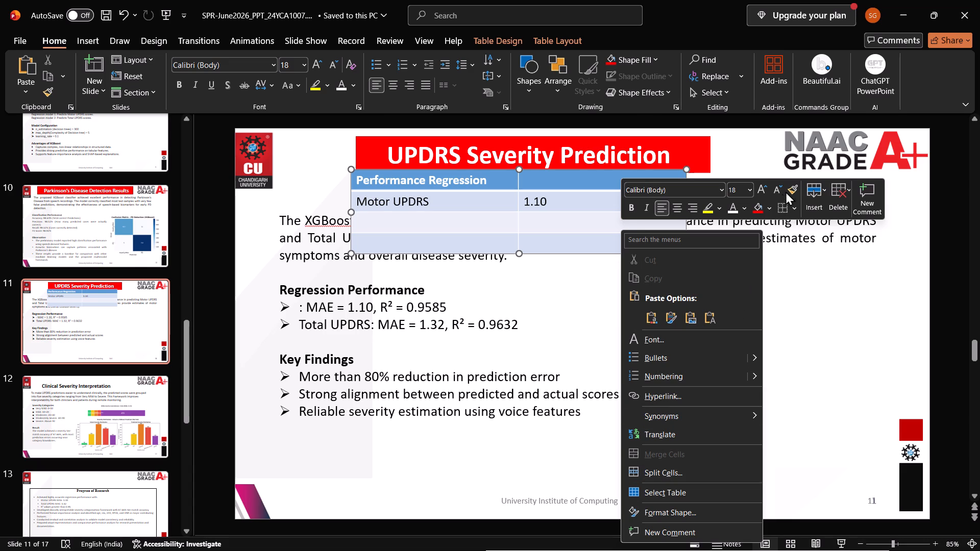
left_click(563, 181)
right_click(628, 175)
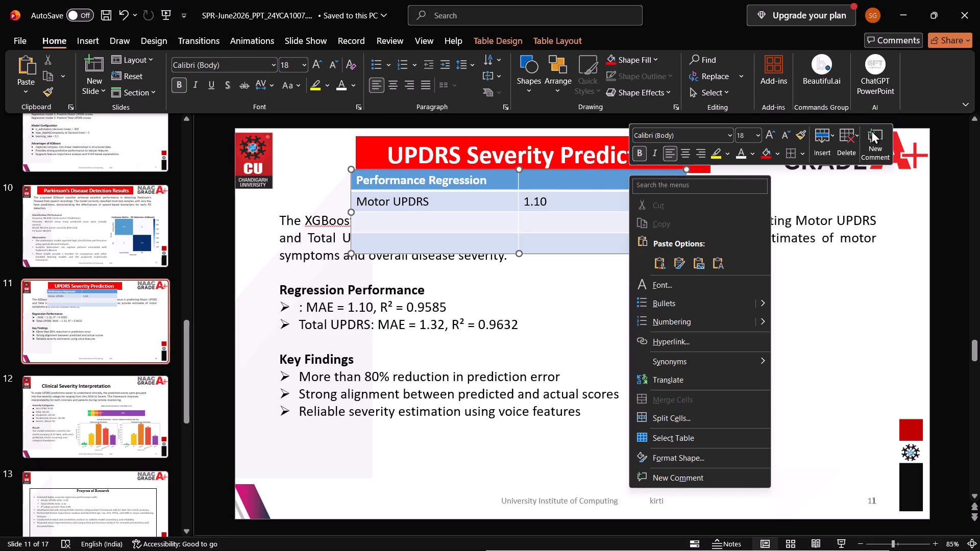
left_click(813, 148)
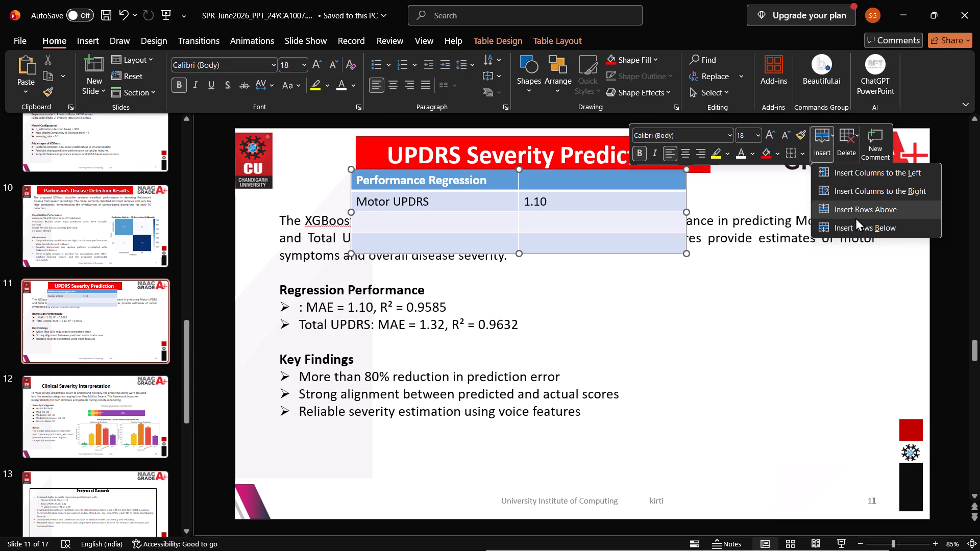
left_click(857, 185)
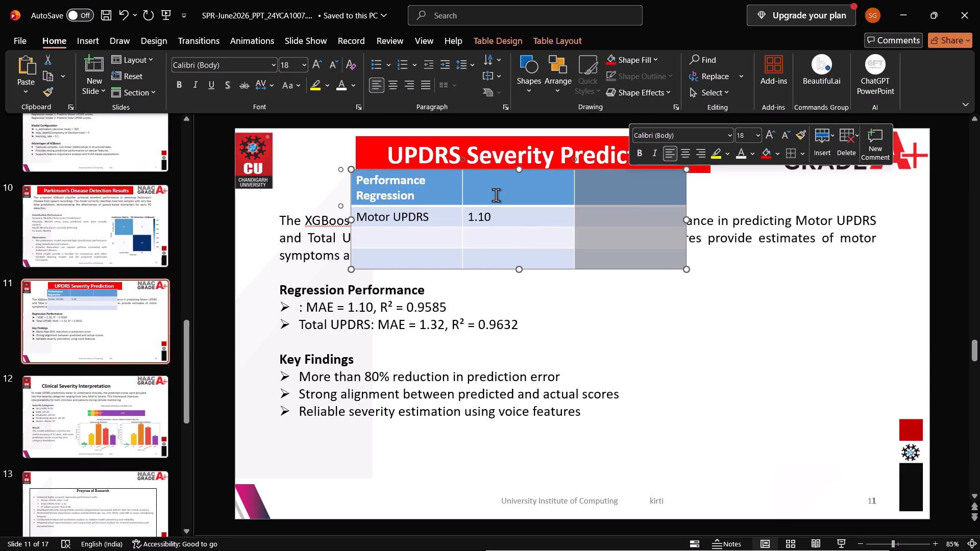
left_click(639, 193)
Move the labels "MAE" and "R²" from the first Regression Performance bullet into the table's second and third header cells.
left_click(517, 188)
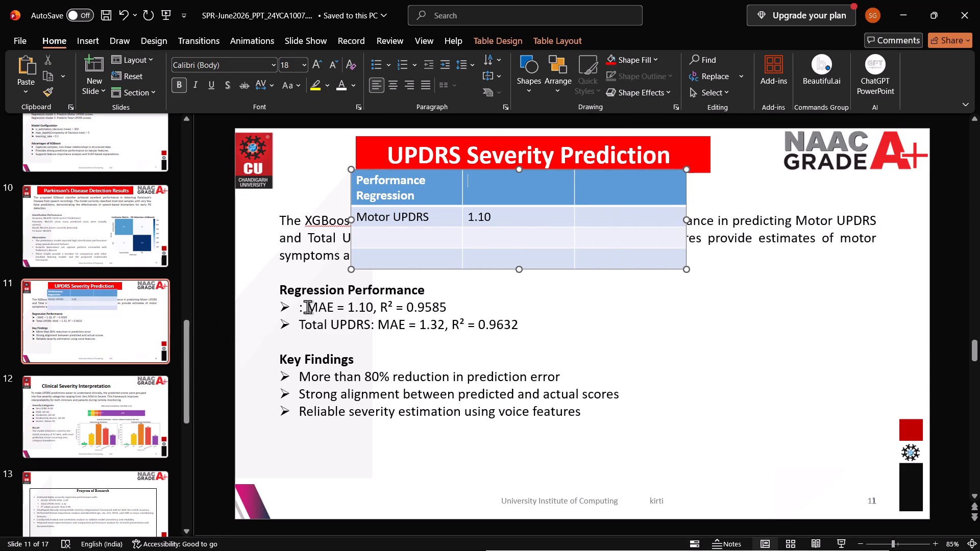
left_click_drag(307, 307, 336, 305)
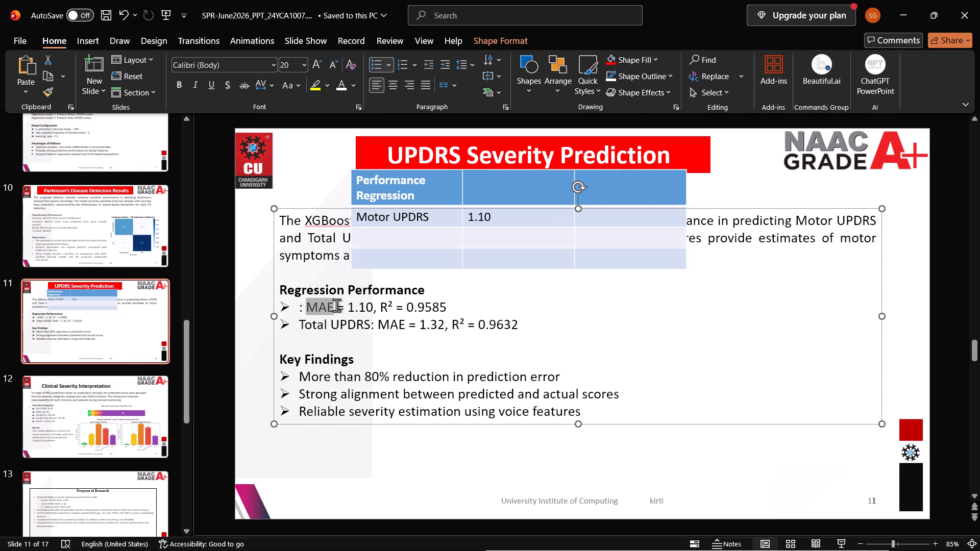
key("ctrl+x")
left_click(529, 185)
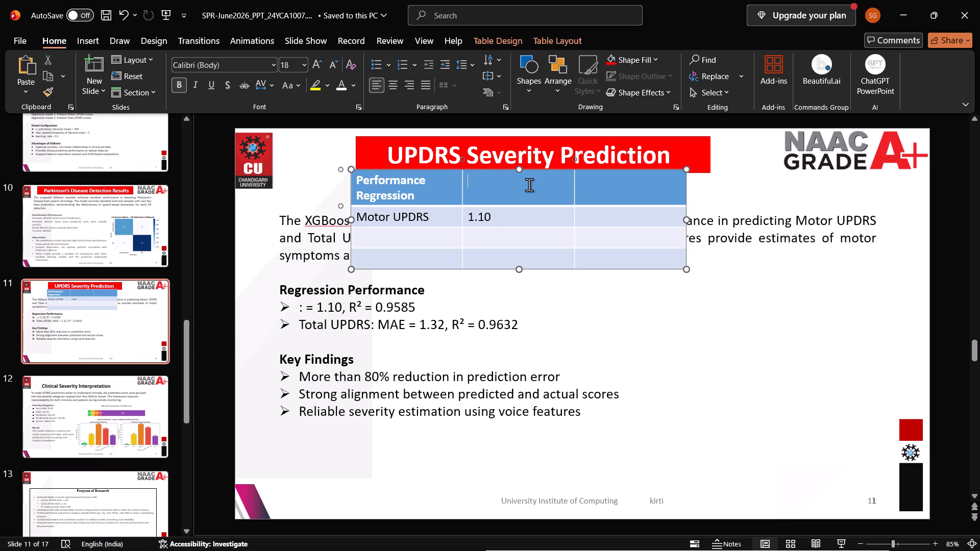
key("ctrl+v")
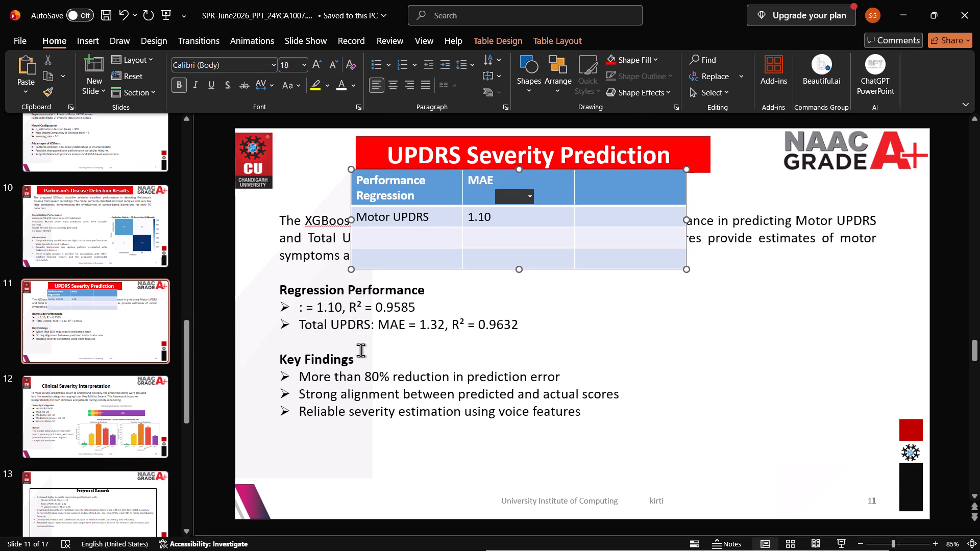
left_click_drag(359, 308, 344, 309)
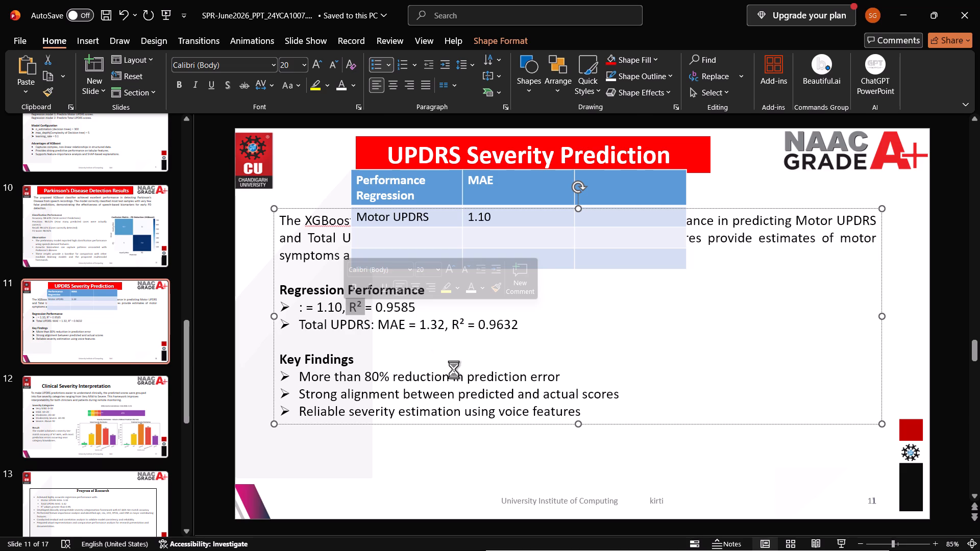
key("ctrl+x")
left_click(596, 187)
key("ctrl+v")
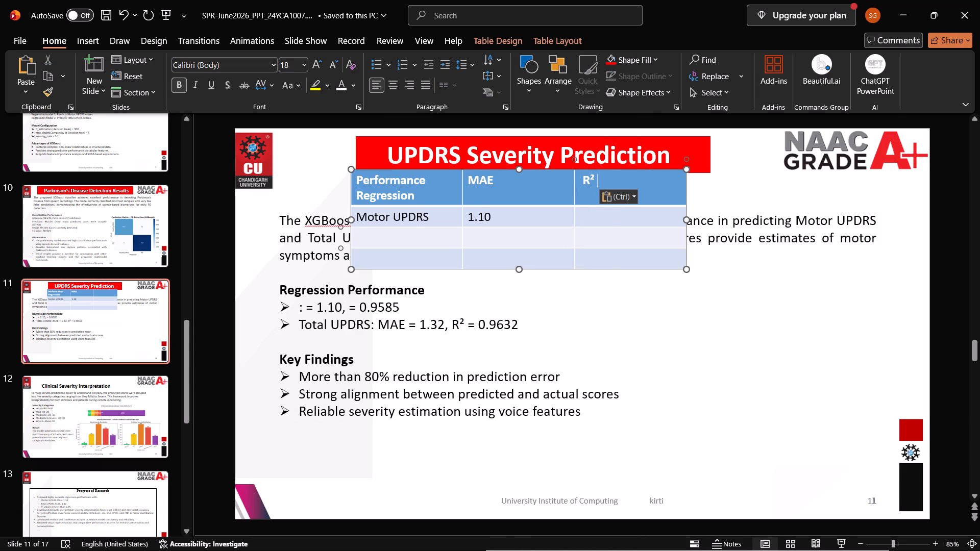
Widen the table's first column by shifting its border into the MAE column.
left_click(468, 181)
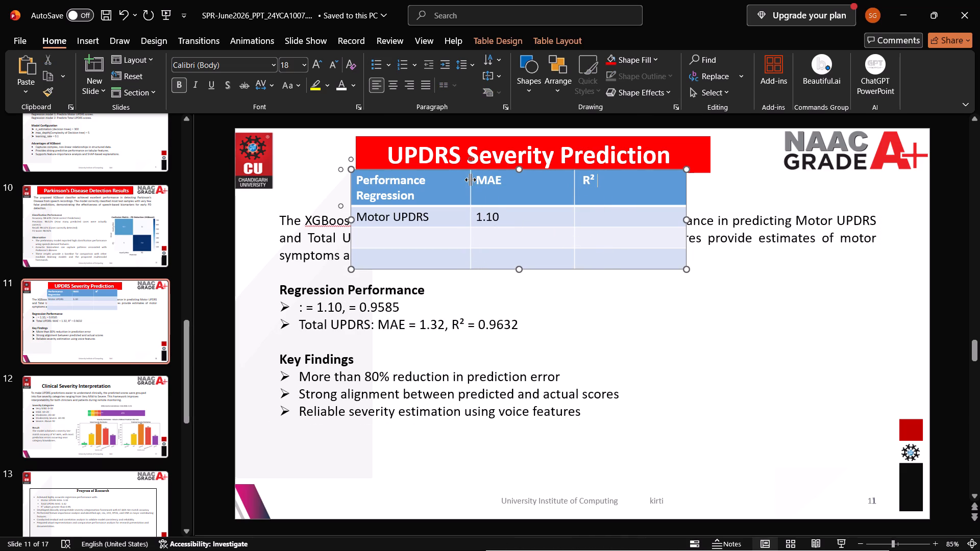
left_click(472, 180)
left_click(522, 194)
left_click_drag(465, 195, 486, 195)
left_click(356, 195)
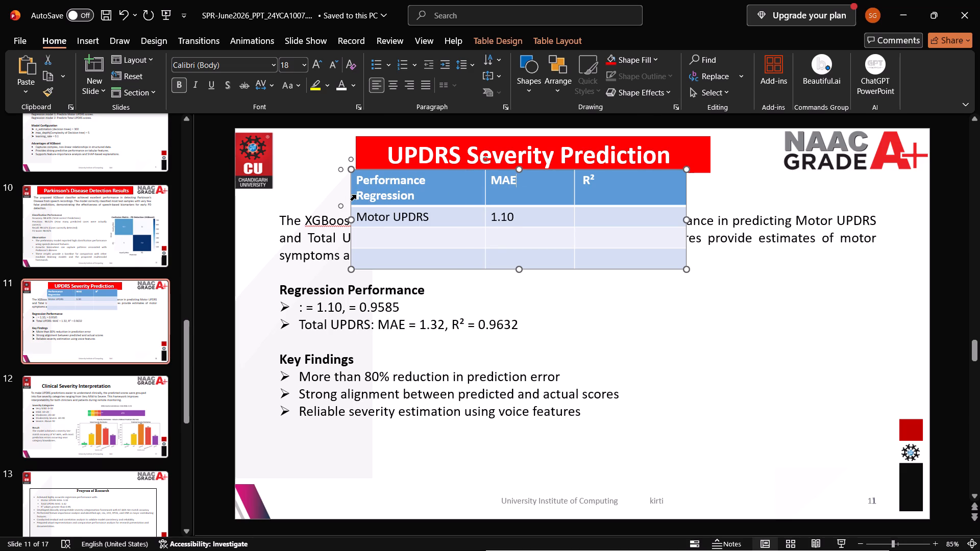
left_click(487, 226)
left_click(572, 237)
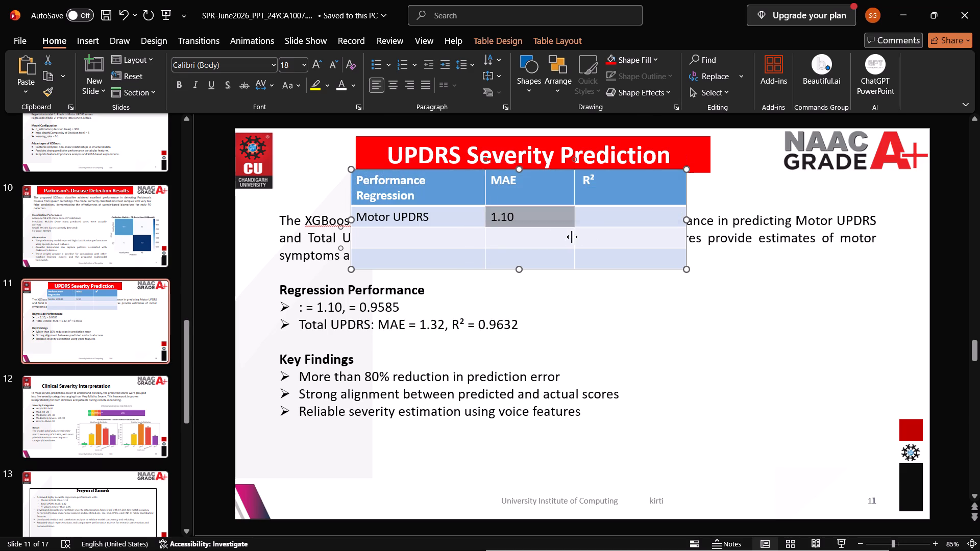
Move the value 0.9585 from the first Regression Performance bullet into the Motor UPDRS row's R² cell, without its bullet marker.
left_click(600, 223)
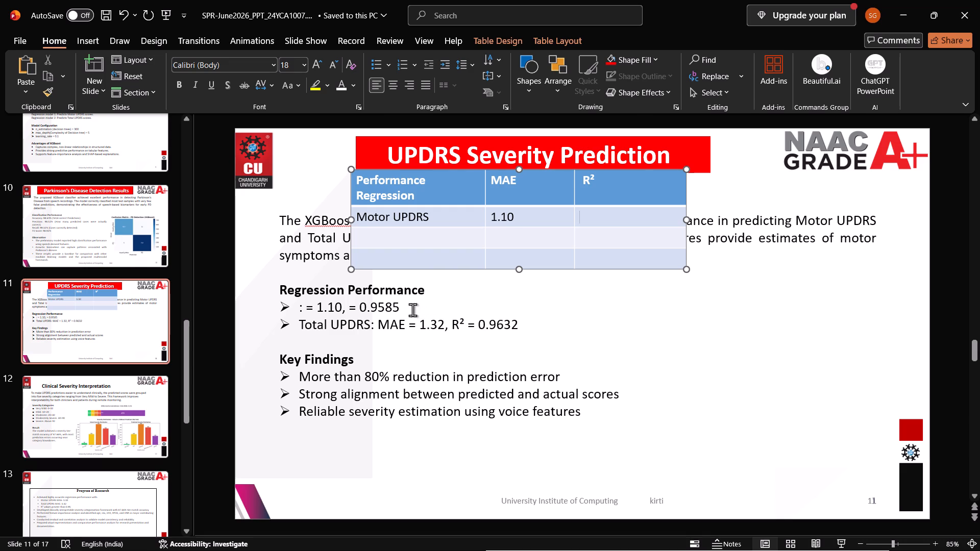
left_click_drag(402, 310, 360, 312)
key("ctrl+x")
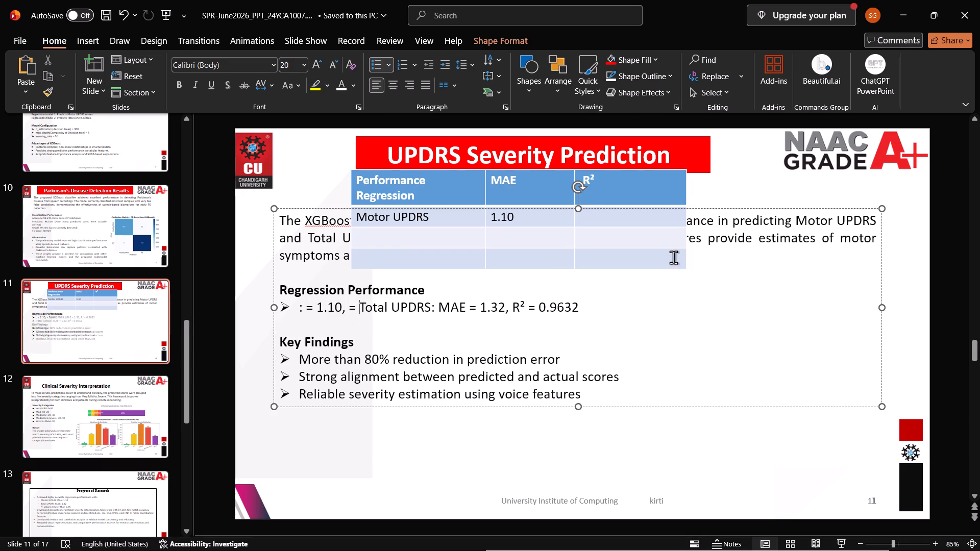
left_click(635, 224)
key("ctrl+v")
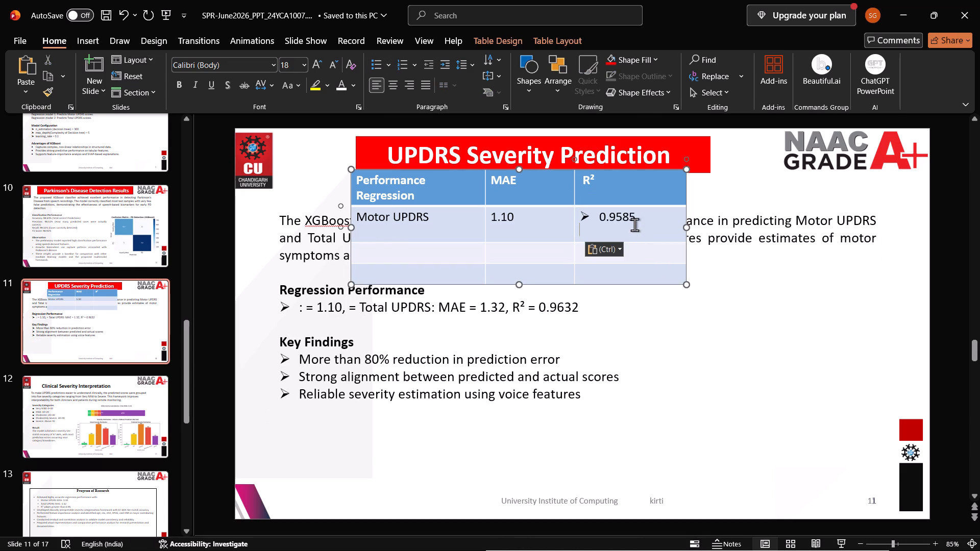
left_click(595, 215)
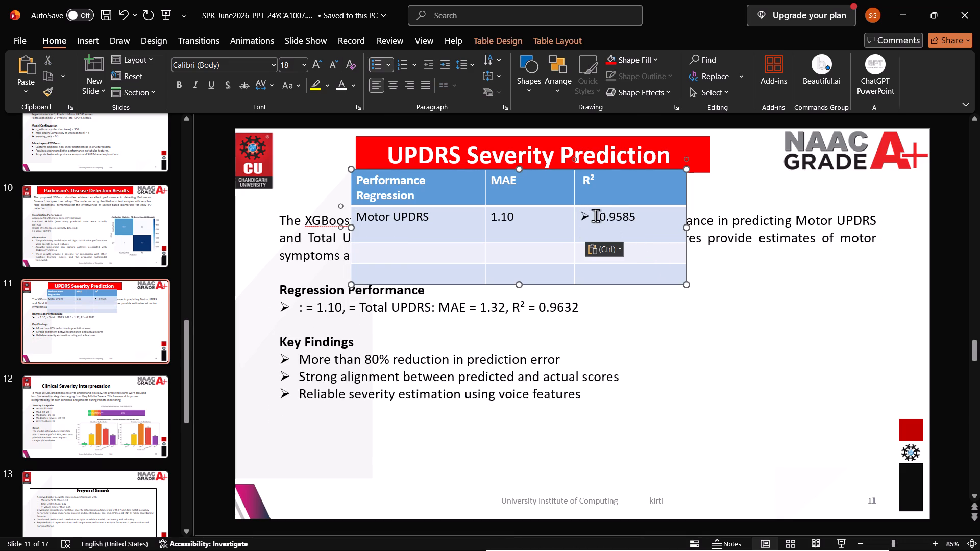
key("BackSpace")
Delete the empty bottom row of the table.
left_click(425, 262)
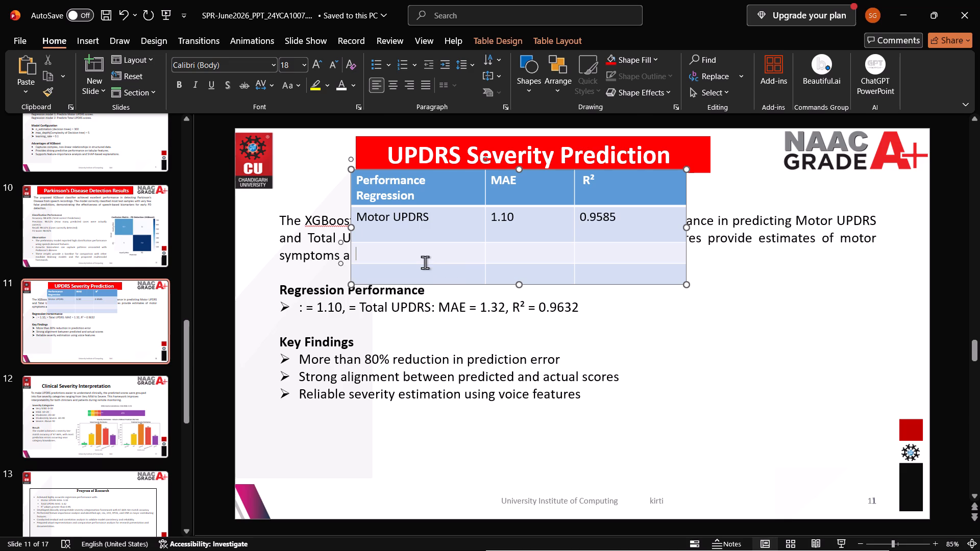
left_click(415, 284)
left_click(419, 275)
right_click(419, 275)
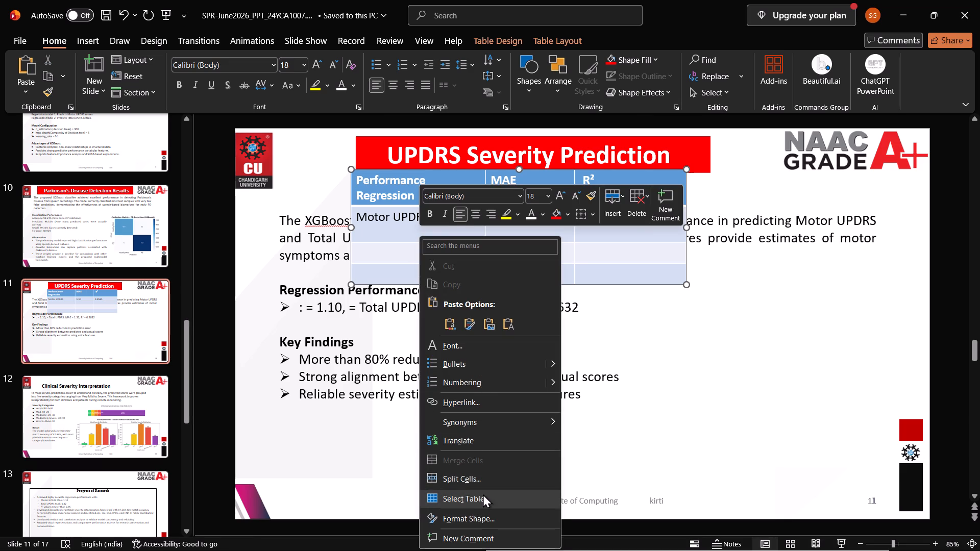
left_click(605, 199)
left_click(632, 199)
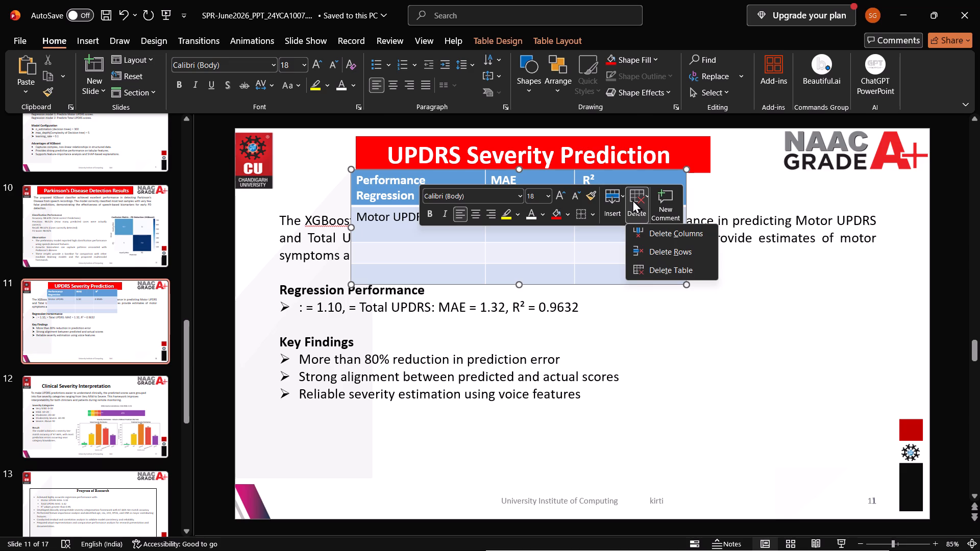
left_click(654, 255)
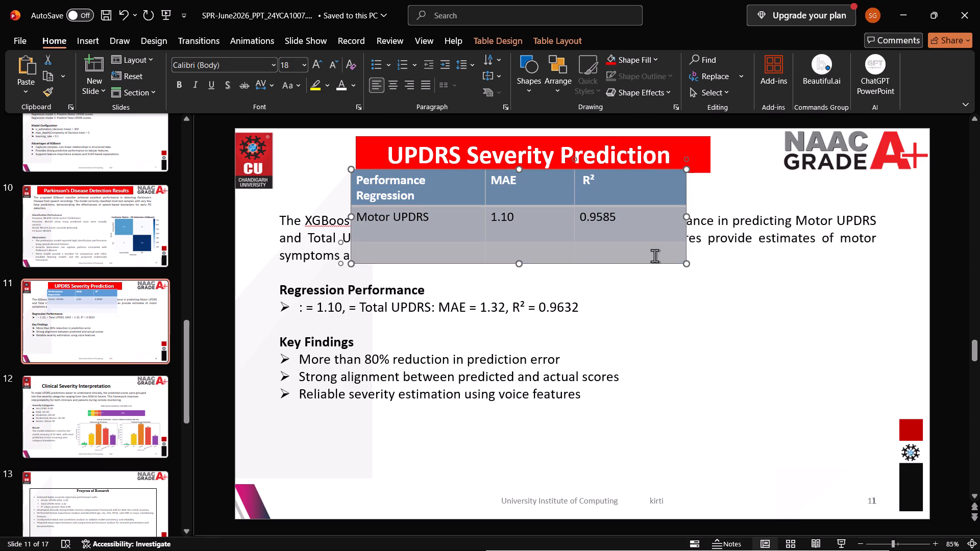
Move the label "Total UPDRS" from the Regression Performance bullet into the first cell of the table's last row.
left_click(395, 238)
left_click(389, 258)
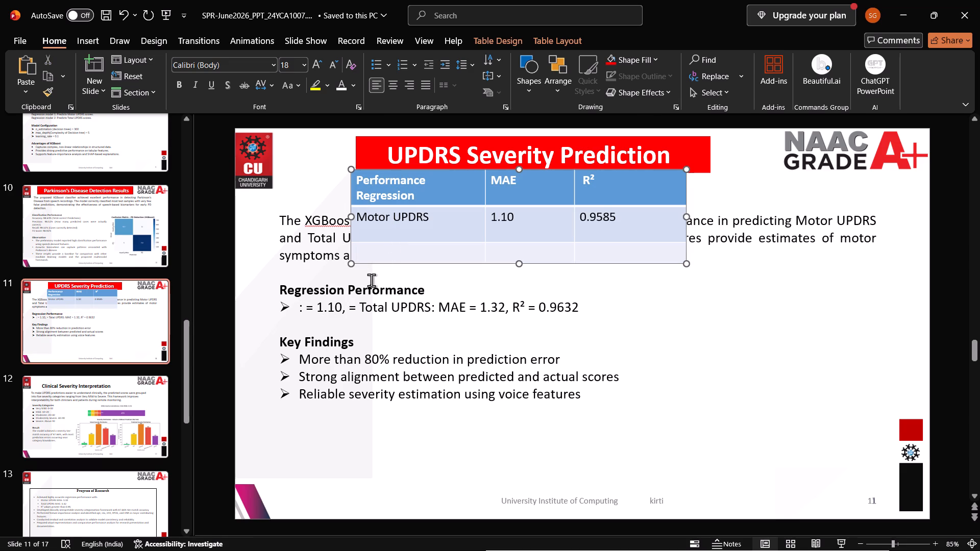
left_click(315, 311)
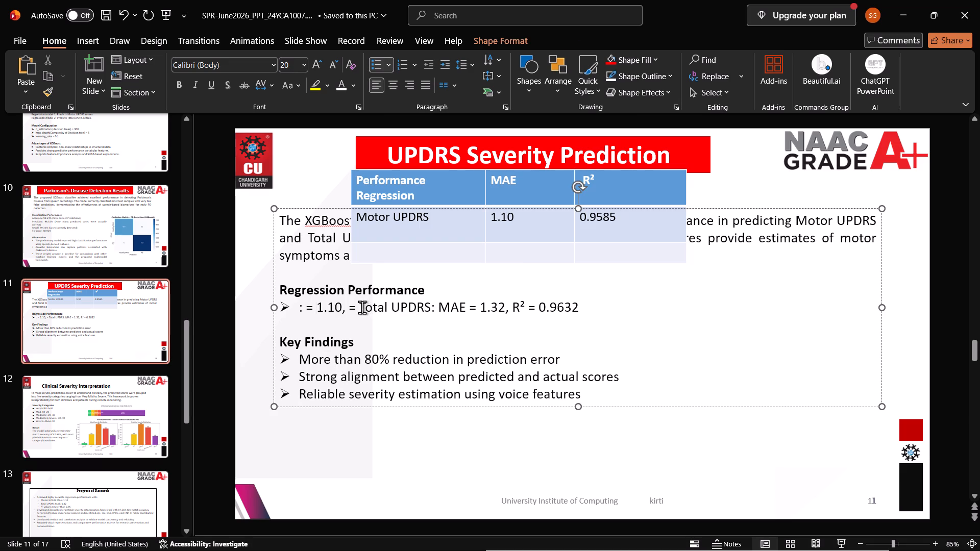
left_click_drag(362, 307, 415, 306)
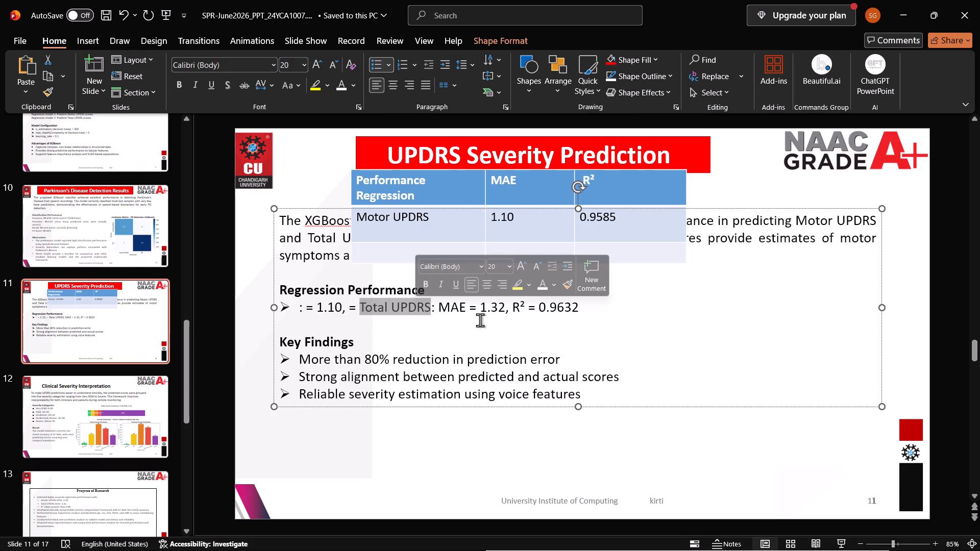
key("ctrl+x")
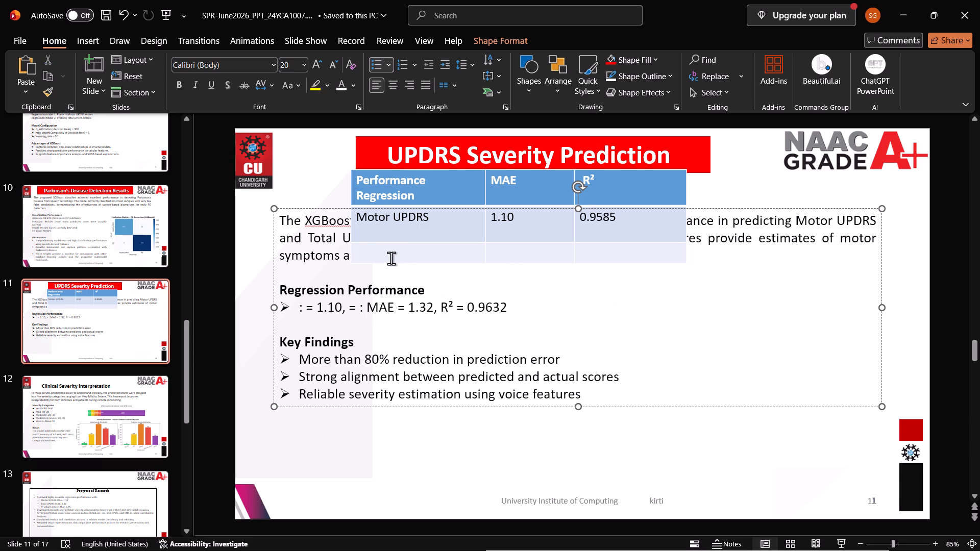
left_click(391, 258)
key("ctrl+v")
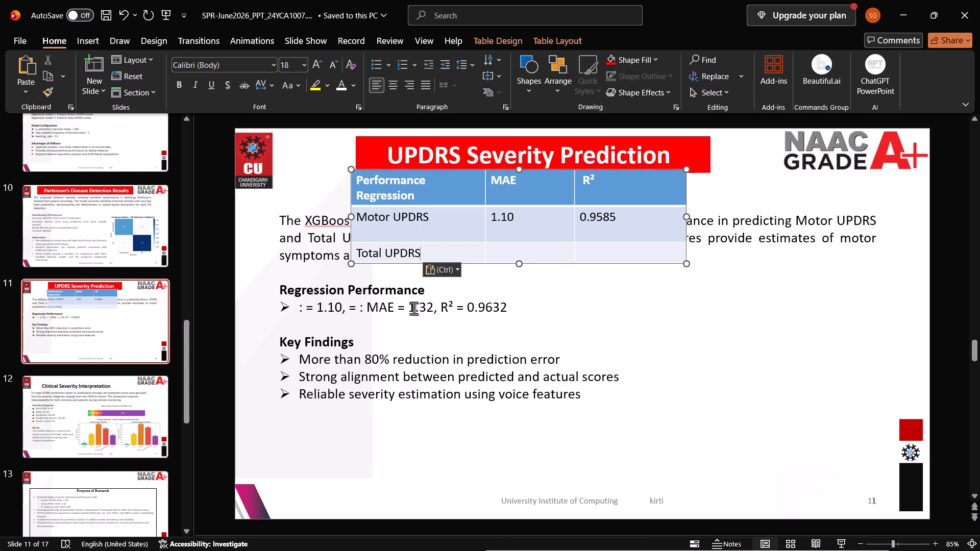
Move the value 1.32 from the Regression Performance bullet into the Total UPDRS row's MAE cell.
left_click_drag(405, 308, 424, 308)
left_click(424, 308)
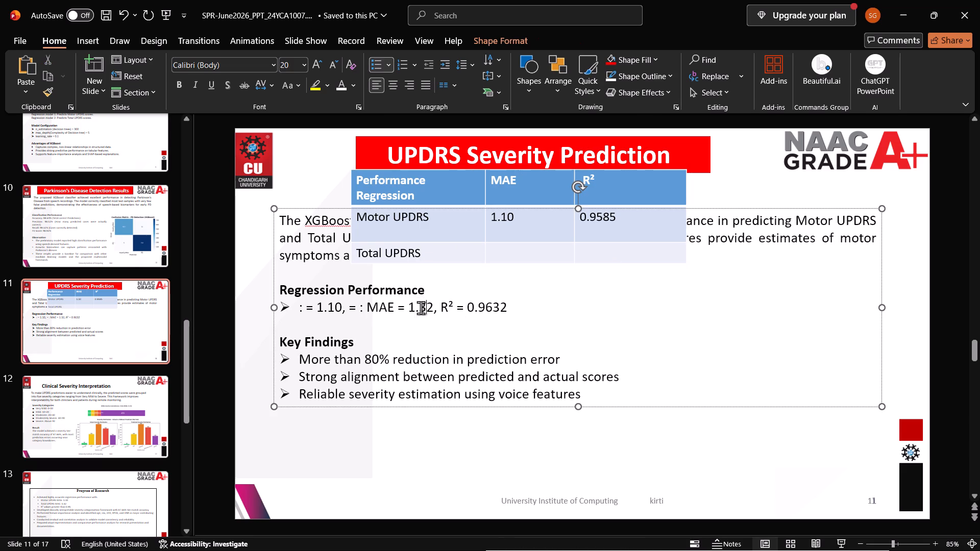
left_click_drag(409, 308, 431, 308)
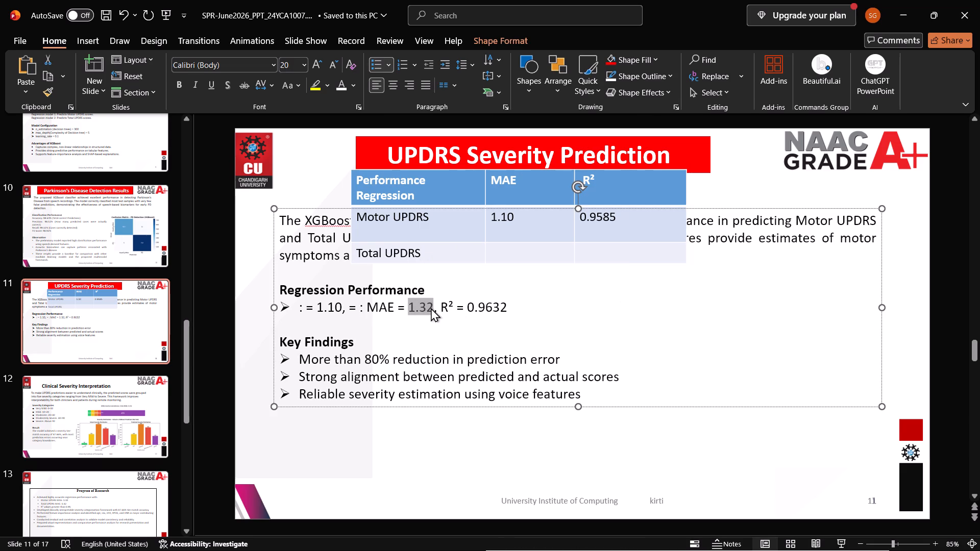
key("ctrl+x")
left_click(516, 251)
key("ctrl+v")
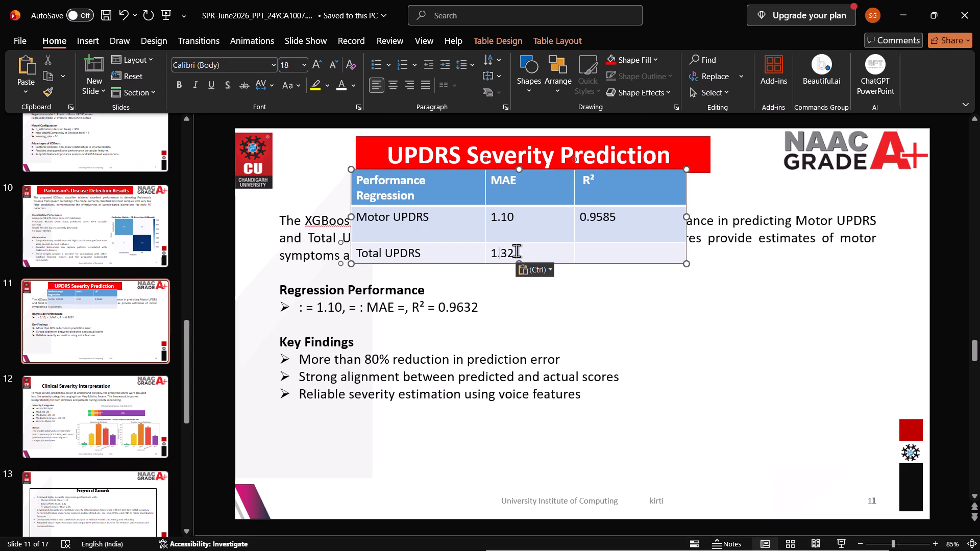
Move the value 0.9632 from the bullet into the Total UPDRS row's R² cell and remove the equals sign before it.
left_click(615, 247)
left_click(606, 257)
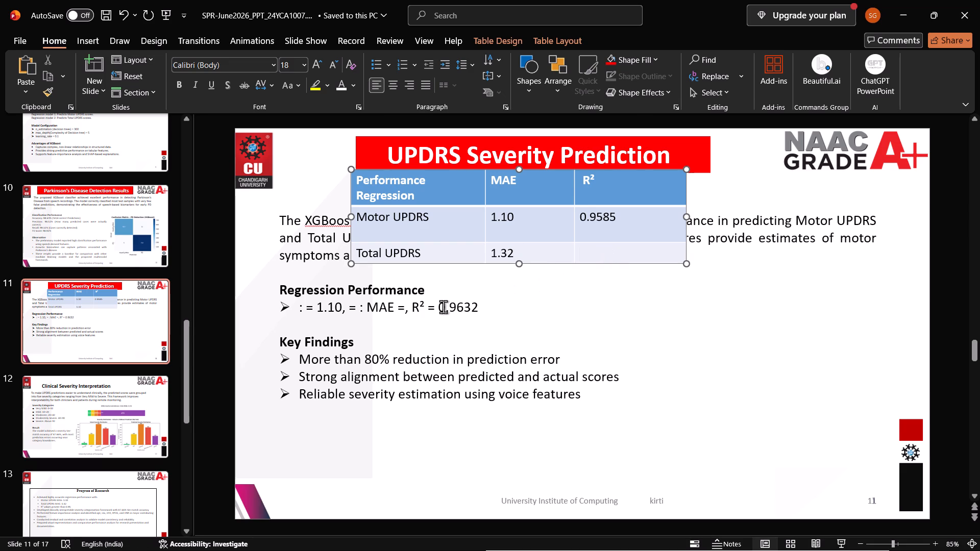
left_click_drag(435, 310, 465, 310)
key("ctrl+x")
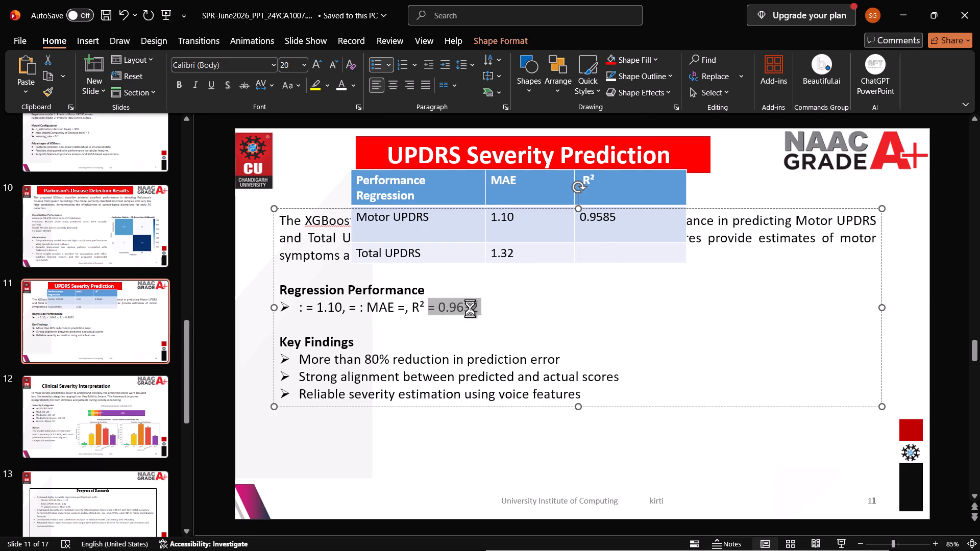
left_click(602, 236)
left_click(598, 257)
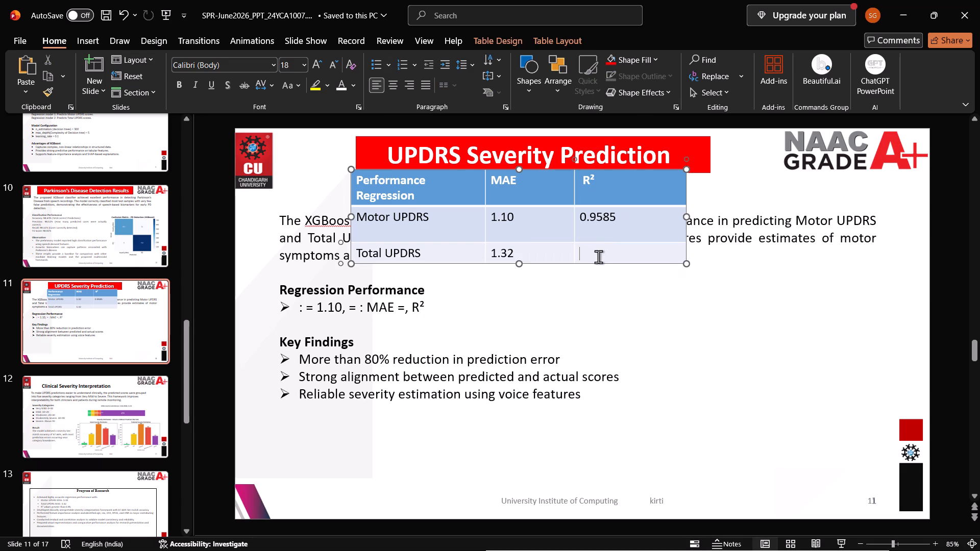
key("ctrl+v")
left_click(587, 255)
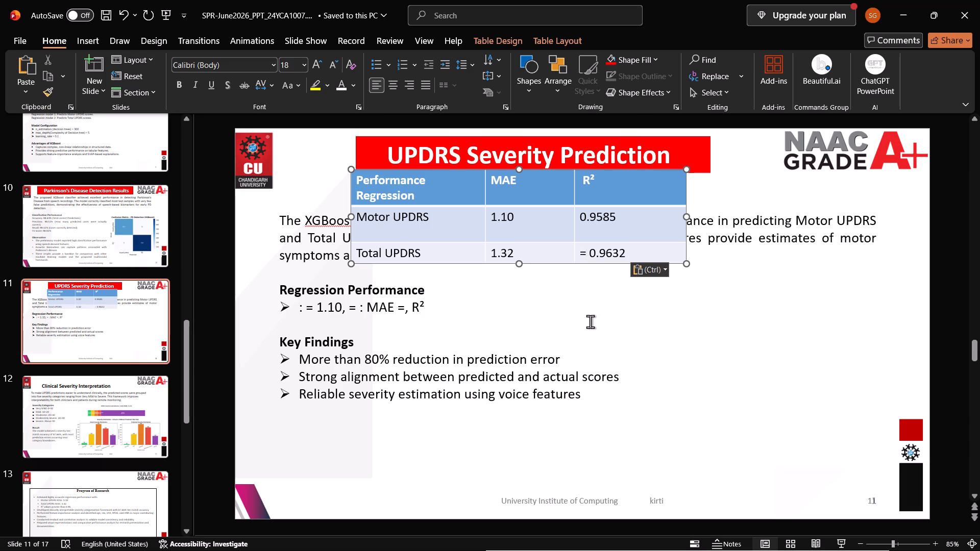
key("BackSpace")
left_click(585, 251)
key("BackSpace")
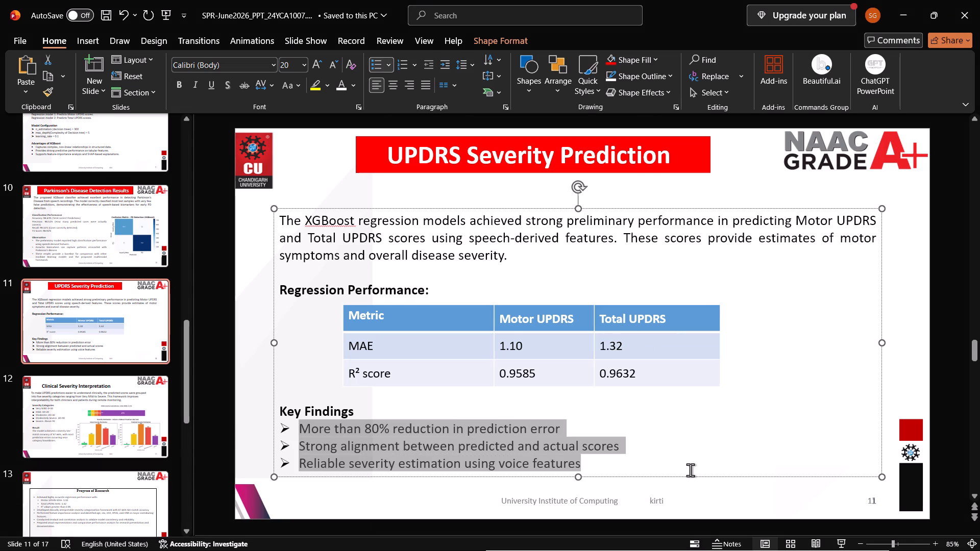
left_click_drag(690, 470, 691, 470)
key("ctrl+v")
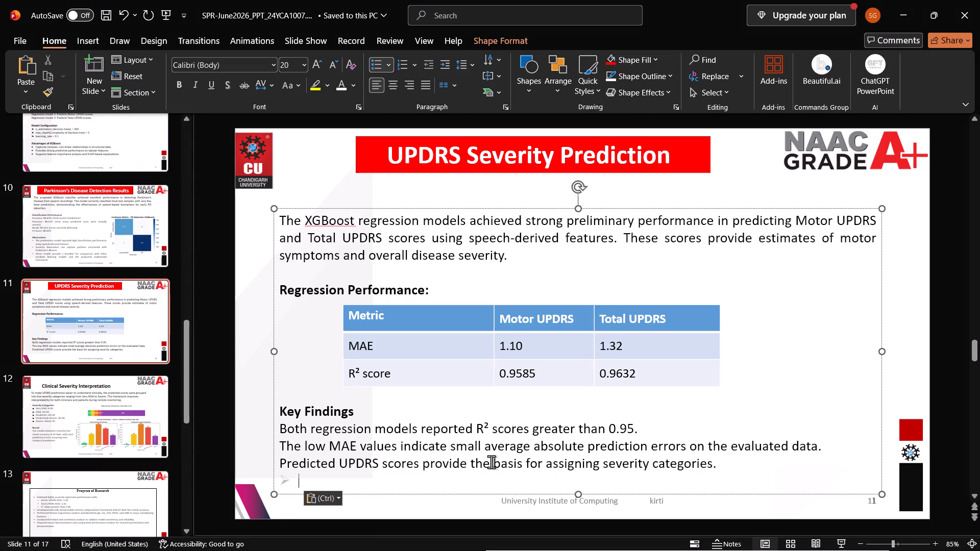
key("BackSpace")
left_click(731, 468)
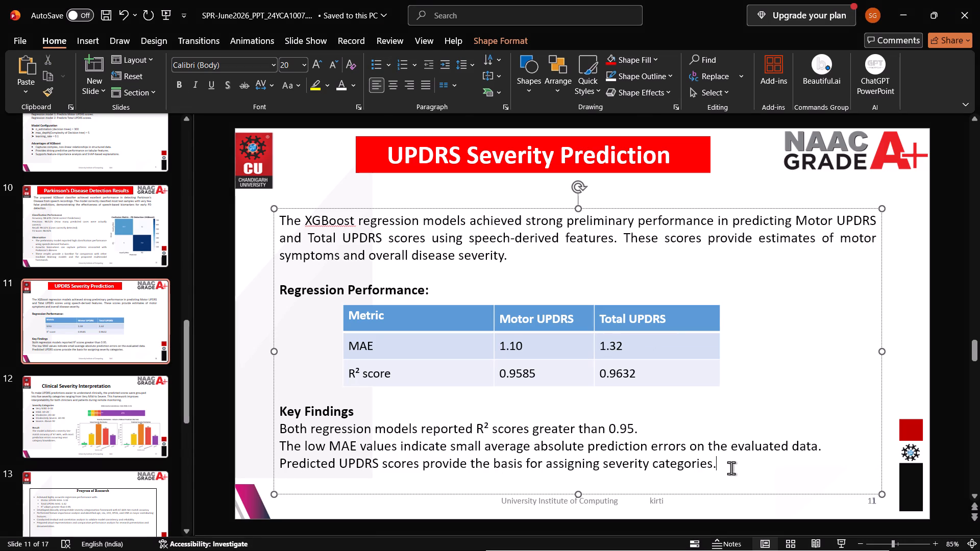
left_click(697, 485)
Delete the blank line after slide 11's findings and format the three Key Findings statements as a square-bulleted list.
key("BackSpace")
left_click_drag(715, 464, 333, 441)
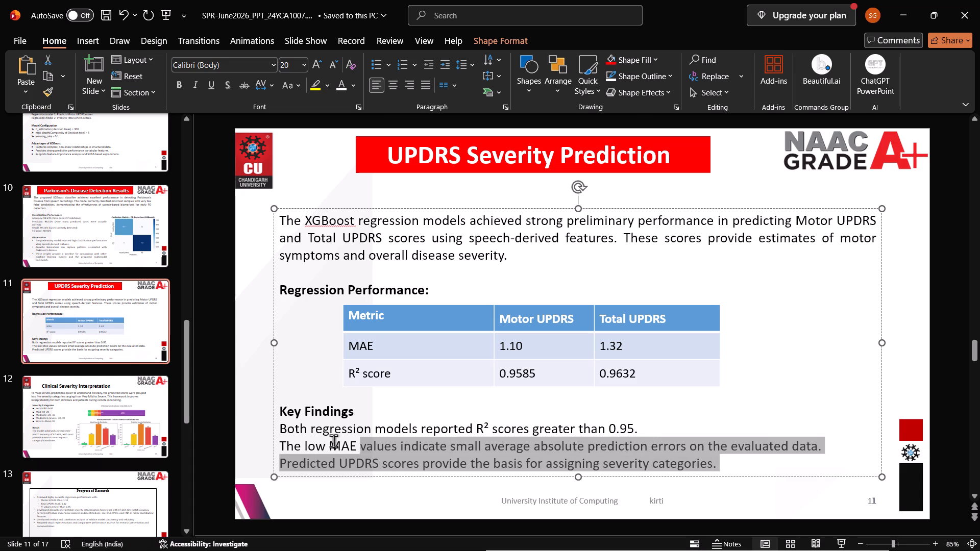
left_click_drag(333, 441, 271, 434)
left_click(382, 70)
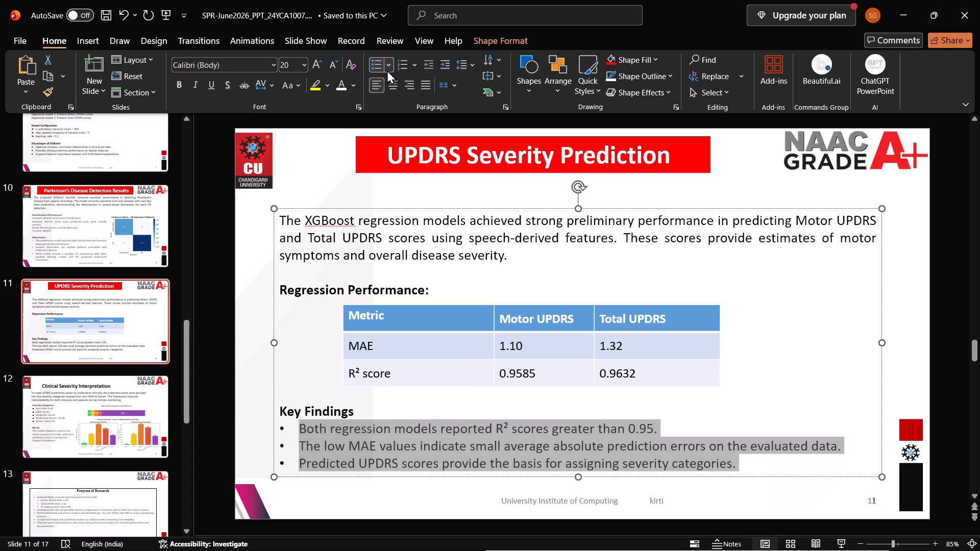
left_click(387, 63)
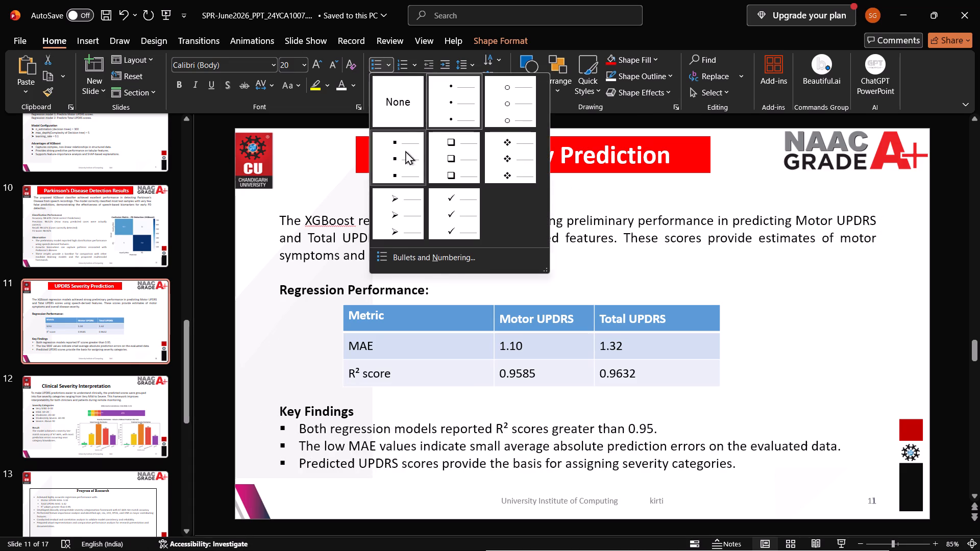
left_click(405, 151)
Separate the Key Findings heading from the first finding, add a colon after it, and remove its bullet.
left_click(382, 418)
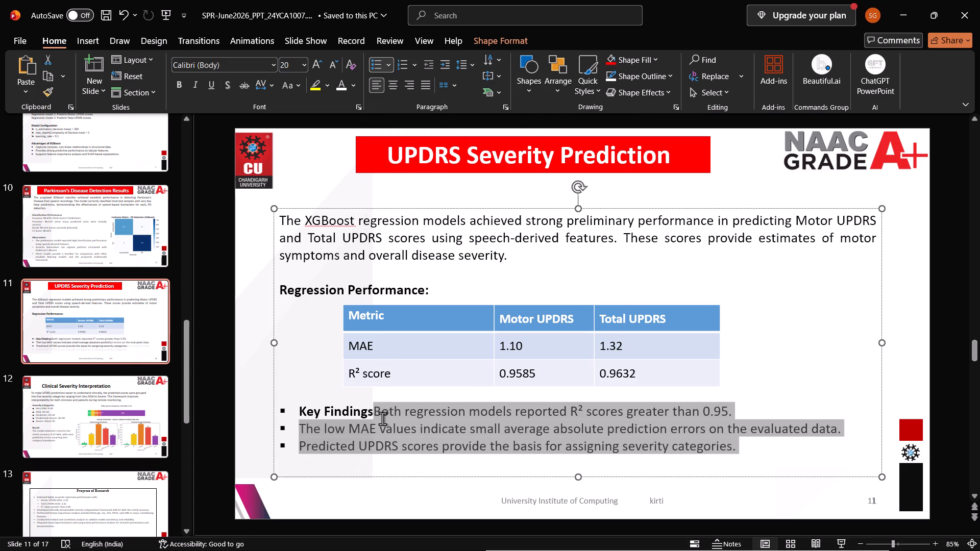
left_click(382, 417)
left_click(373, 413)
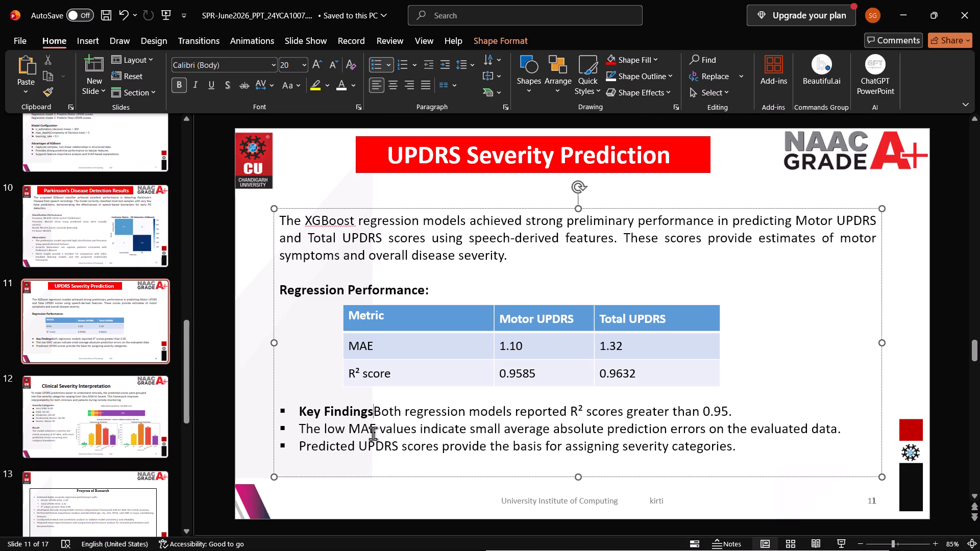
key("Return")
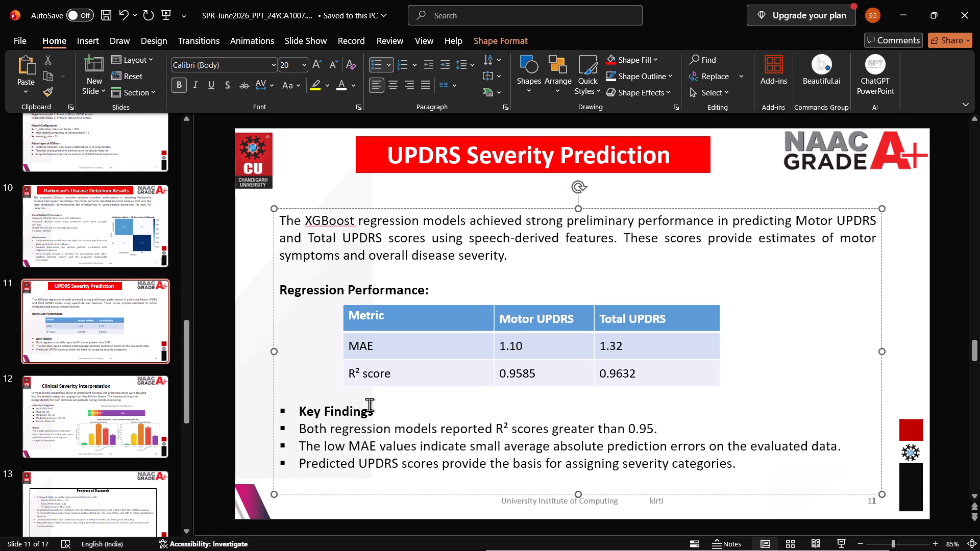
left_click(390, 409)
key("shift+colon")
left_click(303, 408)
left_click(297, 409)
key("BackSpace")
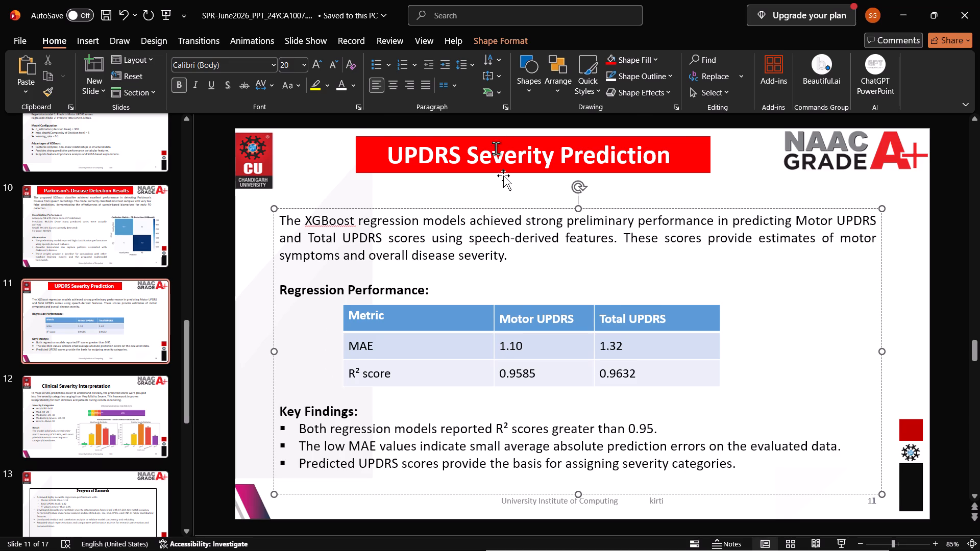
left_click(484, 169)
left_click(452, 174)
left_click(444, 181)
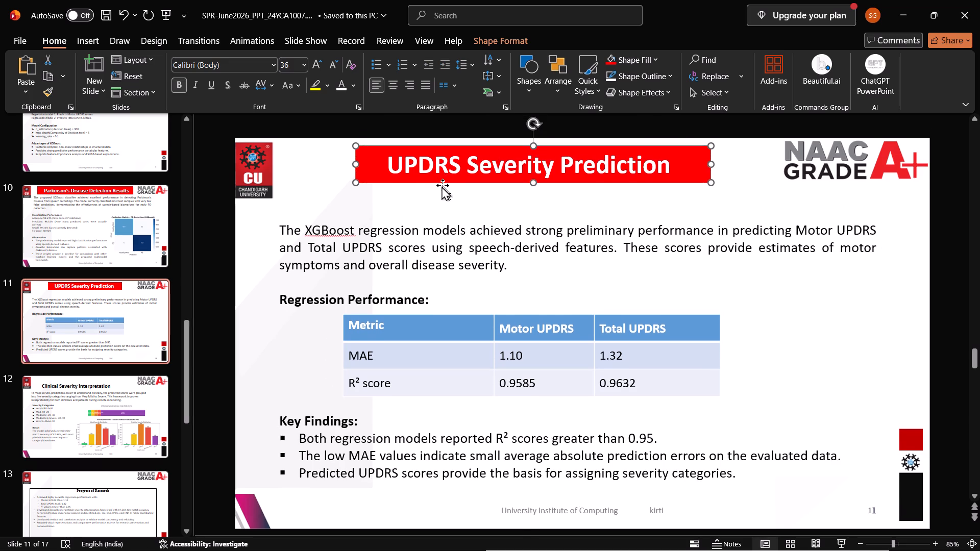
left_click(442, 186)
Move slide 11's body text box slightly up and to the right, closer to the title.
left_click(291, 209)
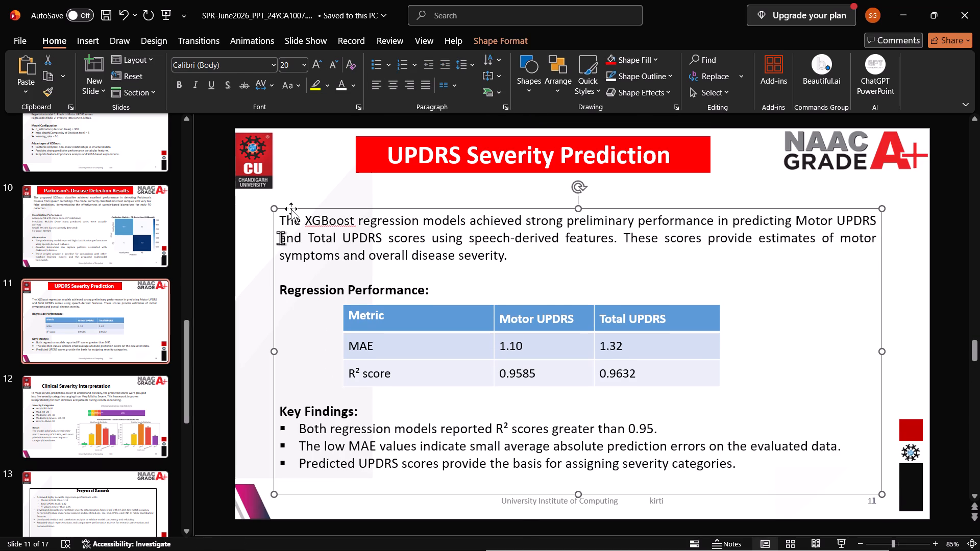
left_click_drag(273, 279, 285, 264)
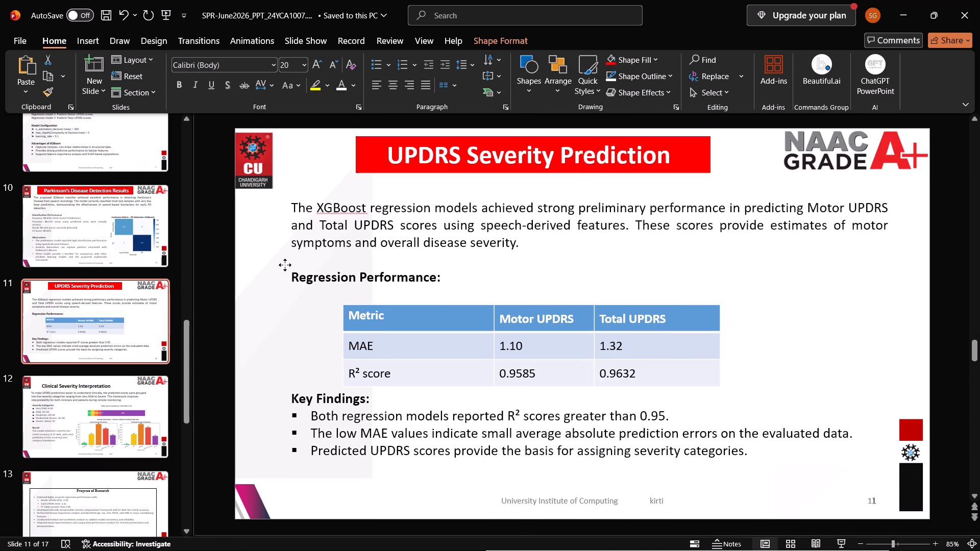
left_click_drag(285, 264, 286, 264)
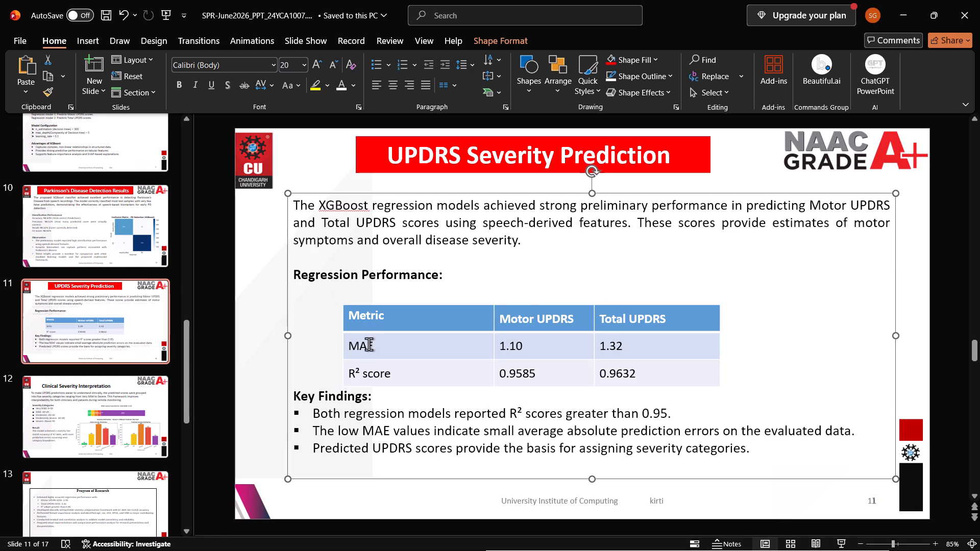
Move the metrics table up so it sits between the Regression Performance and Key Findings headings.
left_click(369, 344)
left_click_drag(356, 386, 356, 372)
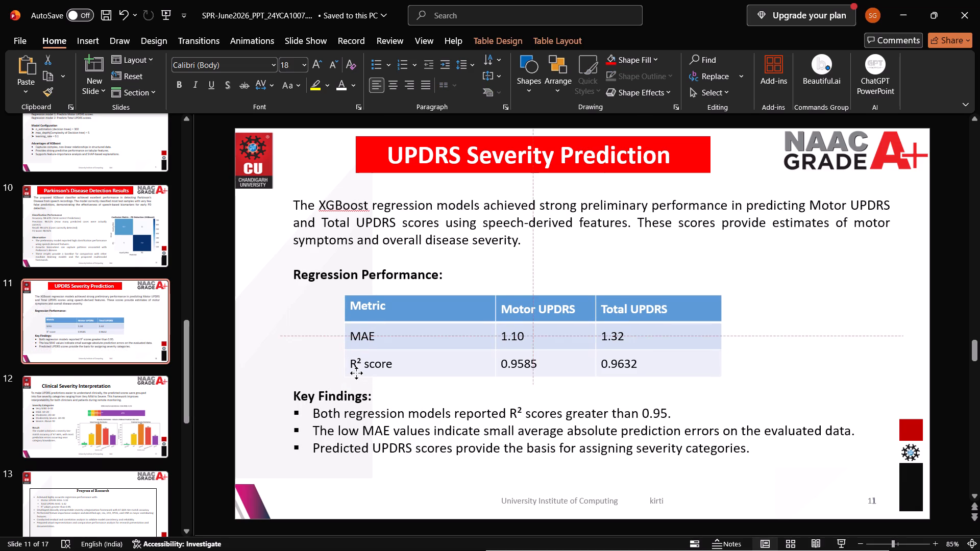
left_click_drag(356, 372, 356, 371)
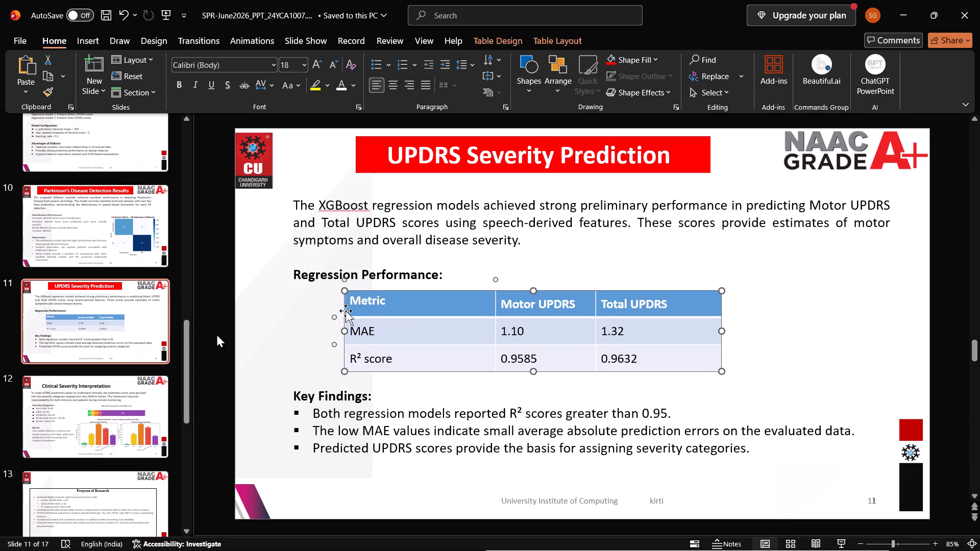
On slide 12, shift the UPDRS Severity Scale Reference image up and right, and stretch its left edge toward the Severity Categories list.
scroll(100, 325, "down", 1)
left_click(93, 362)
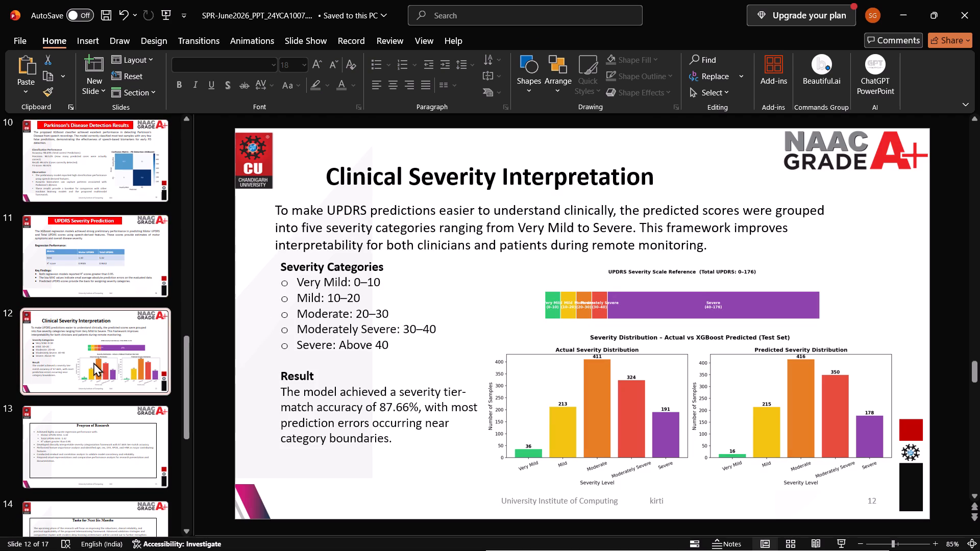
left_click(743, 382)
left_click(737, 378)
left_click(703, 302)
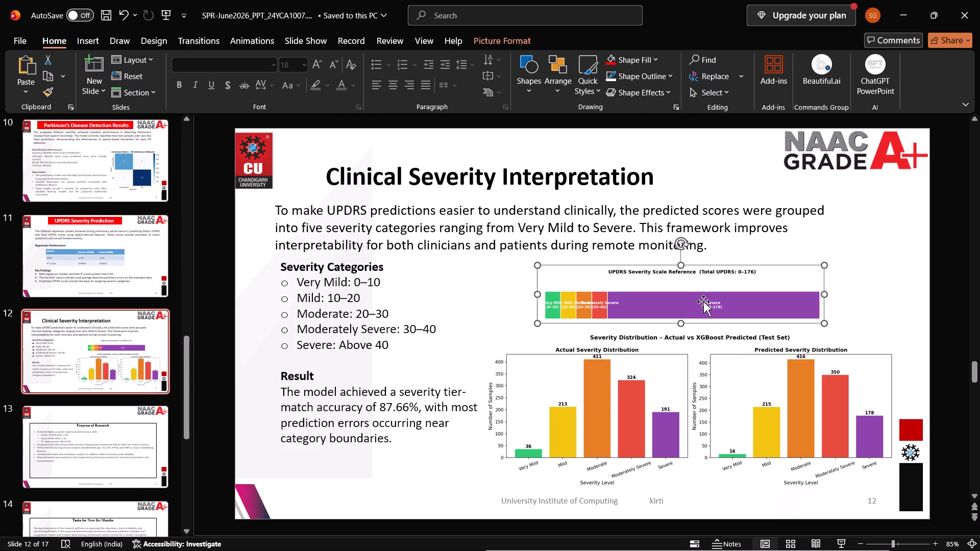
left_click_drag(702, 303, 744, 295)
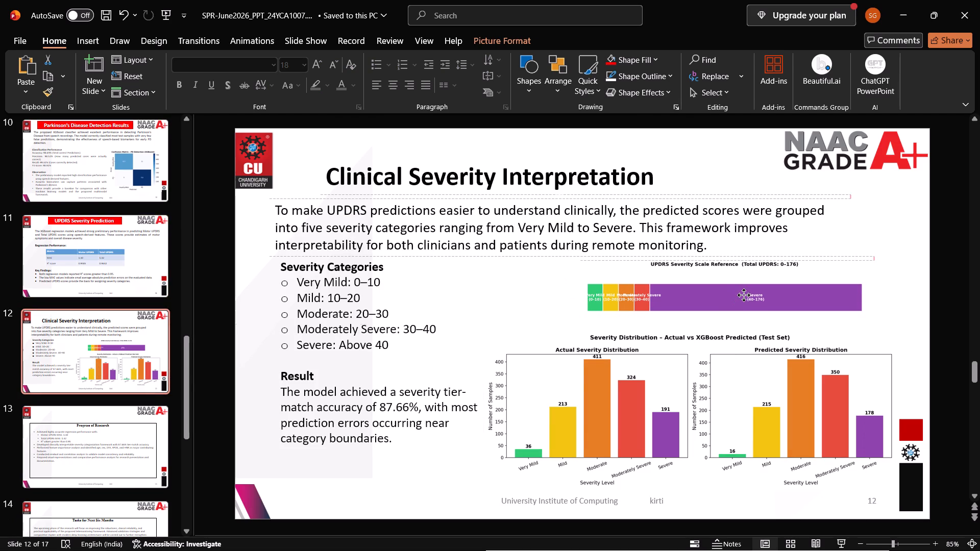
left_click_drag(744, 295, 747, 295)
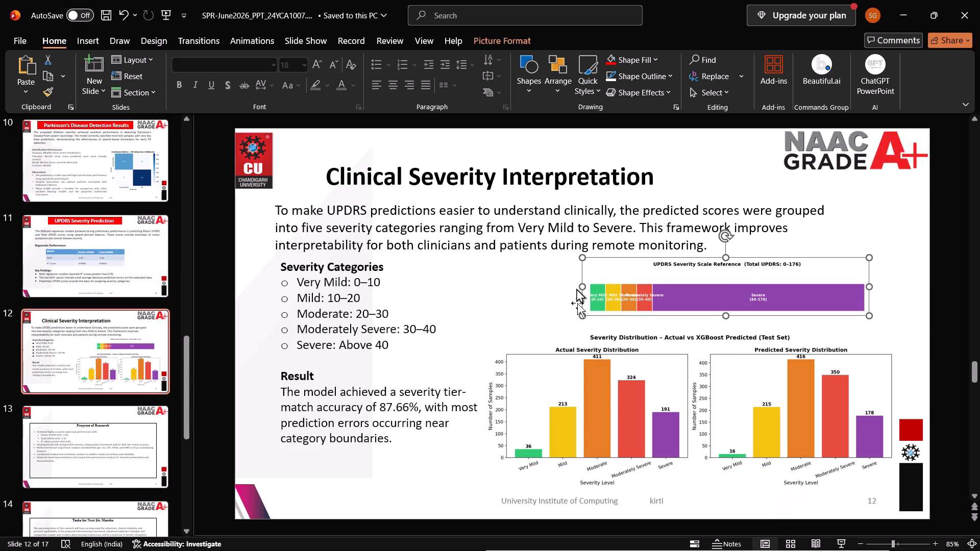
left_click_drag(583, 286, 536, 287)
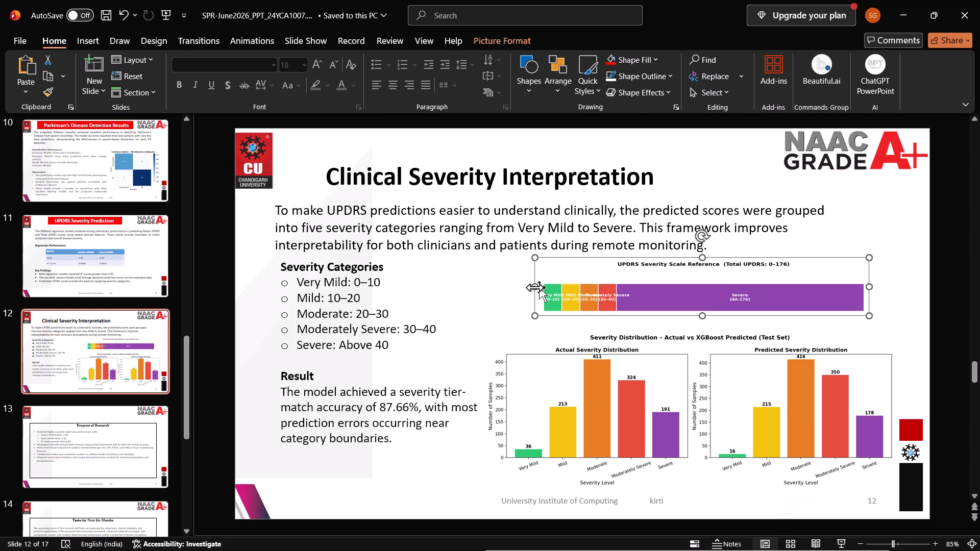
left_click_drag(534, 287, 431, 291)
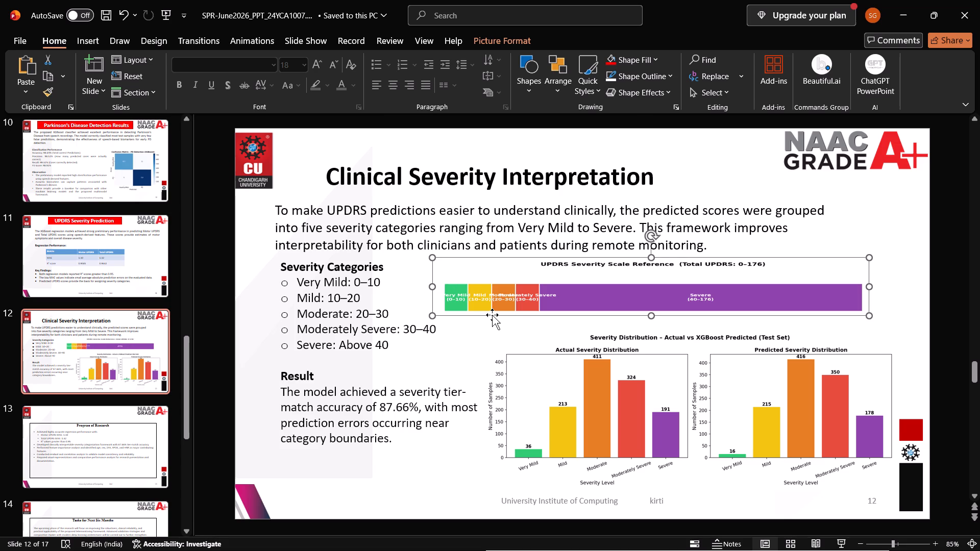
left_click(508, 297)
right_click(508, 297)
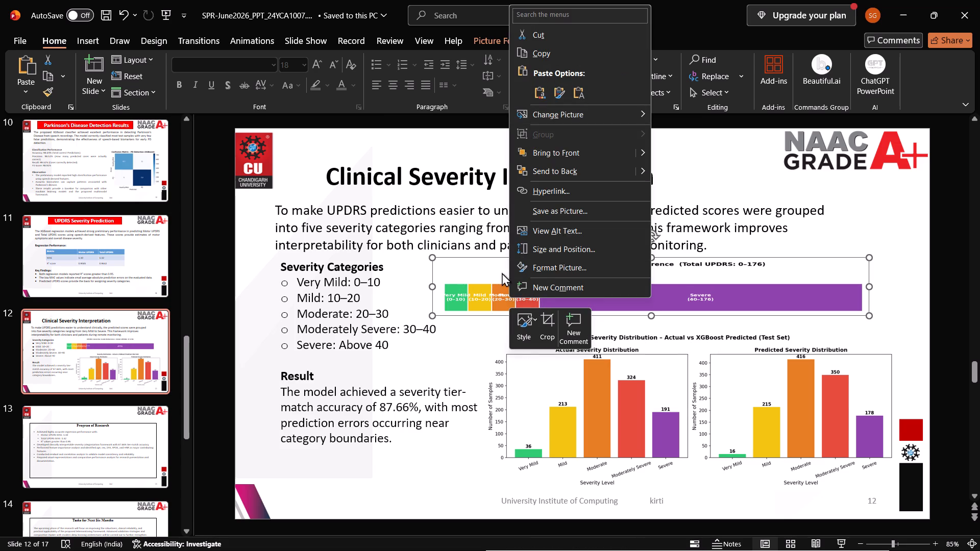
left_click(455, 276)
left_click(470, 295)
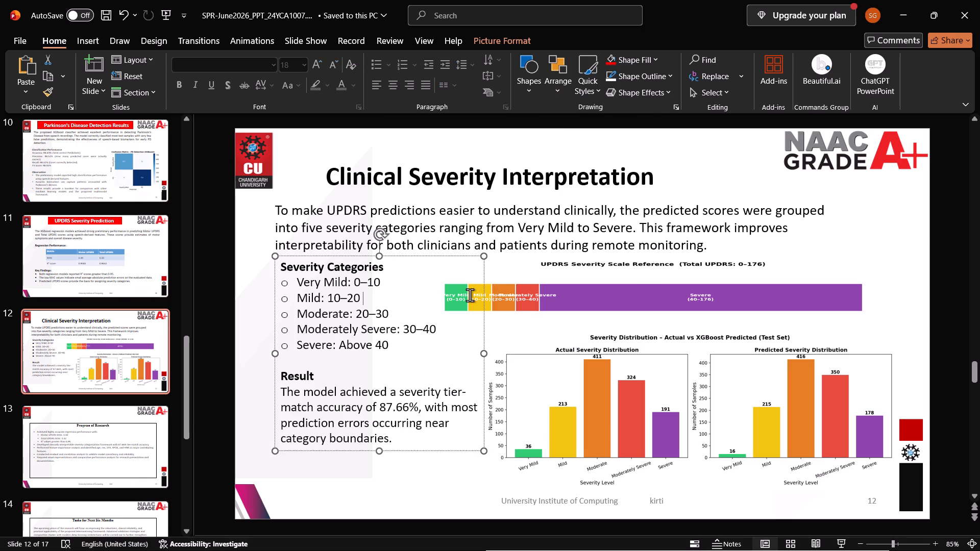
left_click(538, 306)
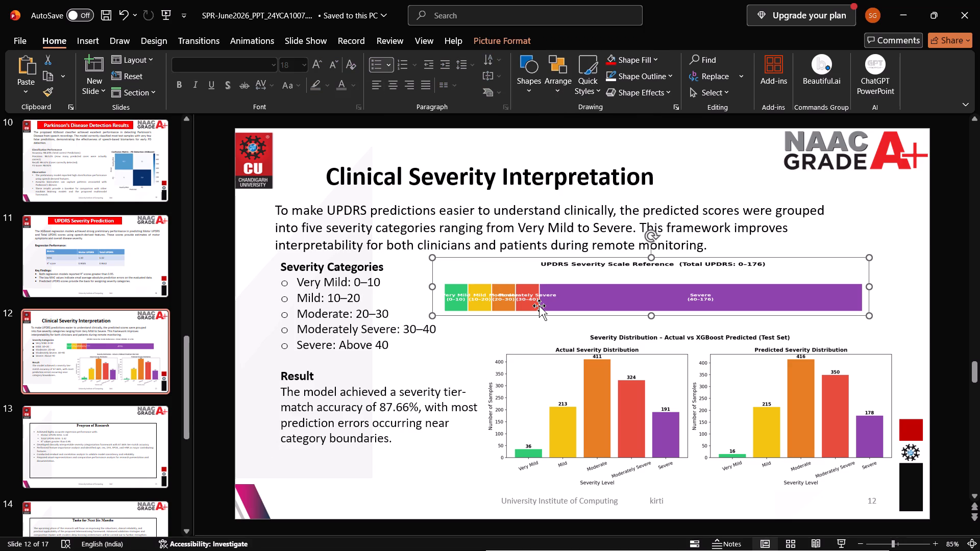
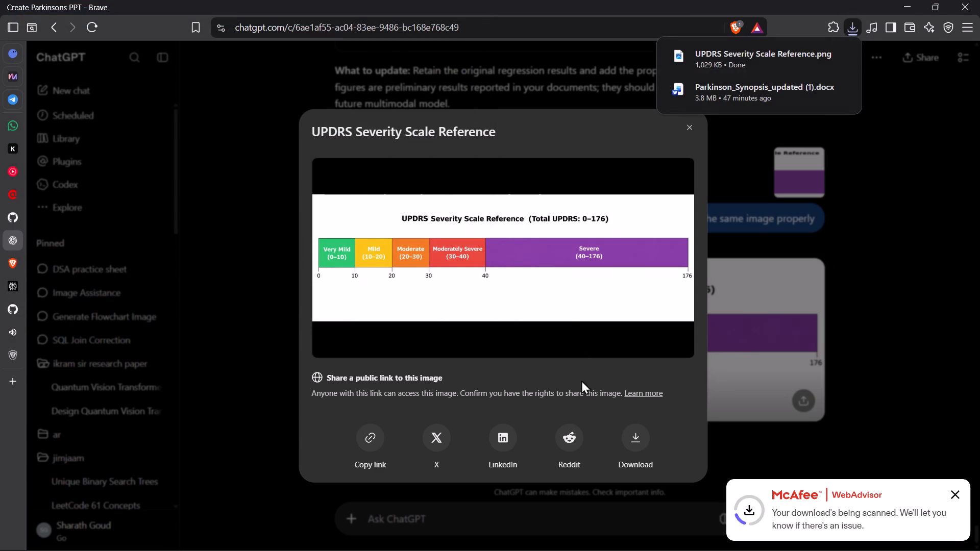
Copy the regenerated UPDRS Severity Scale Reference image from ChatGPT's reply and paste it onto slide 12 in PowerPoint.
right_click(548, 292)
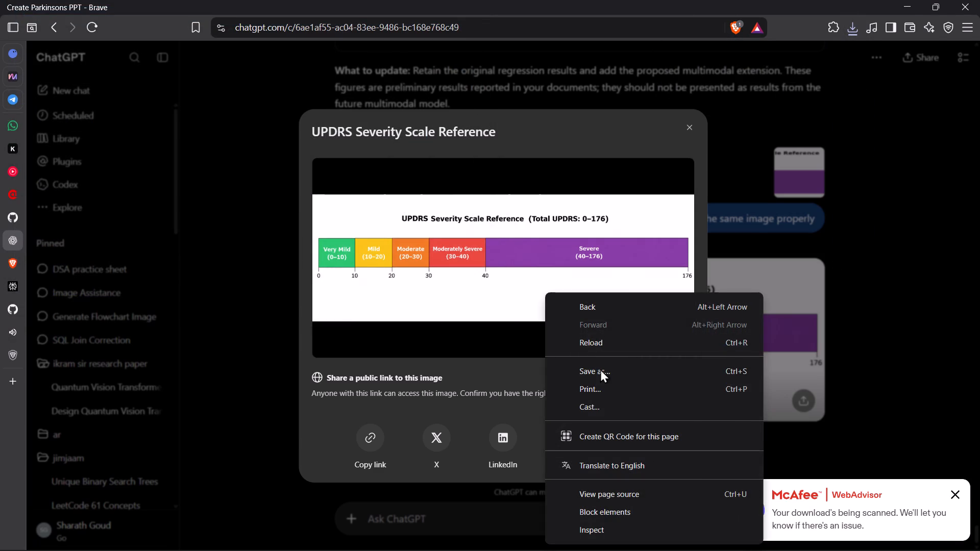
left_click(484, 264)
left_click(748, 325)
right_click(749, 326)
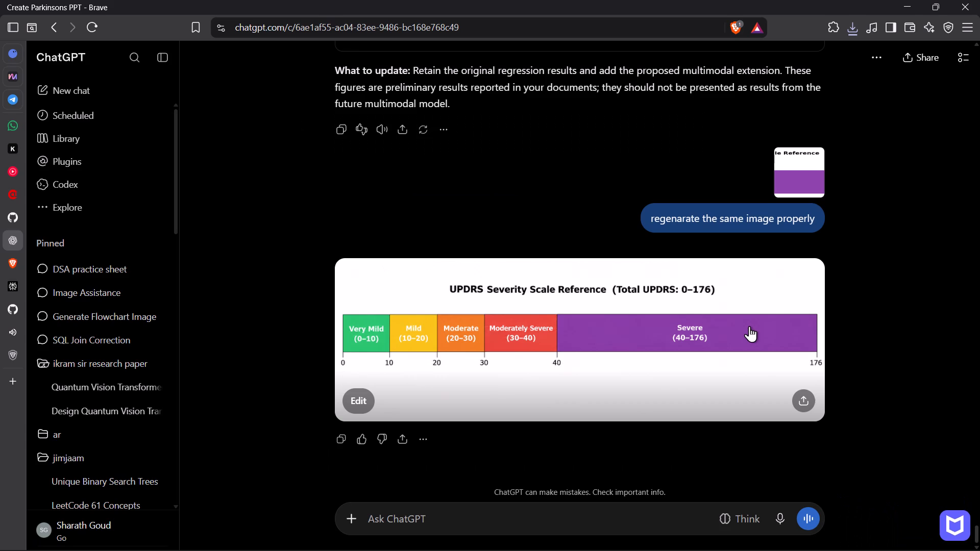
left_click(782, 383)
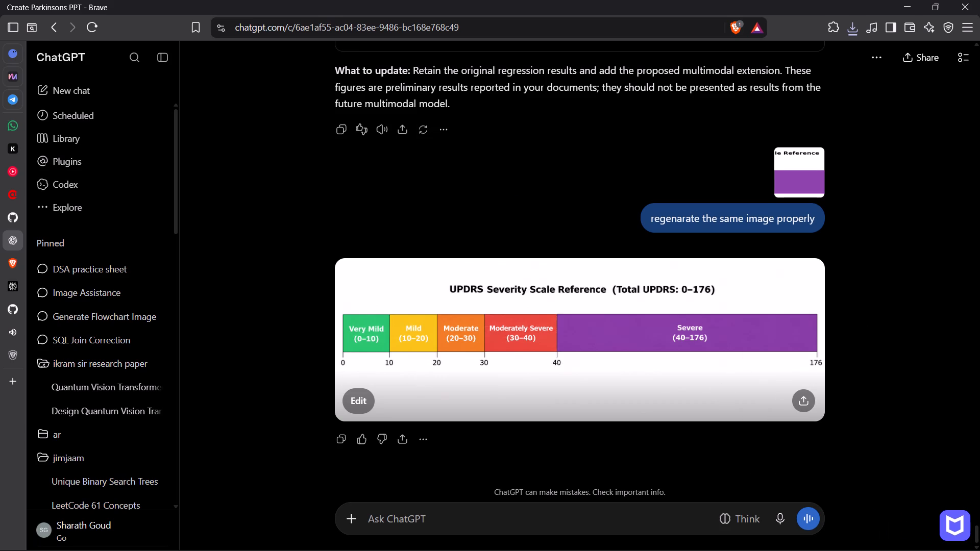
left_click(570, 540)
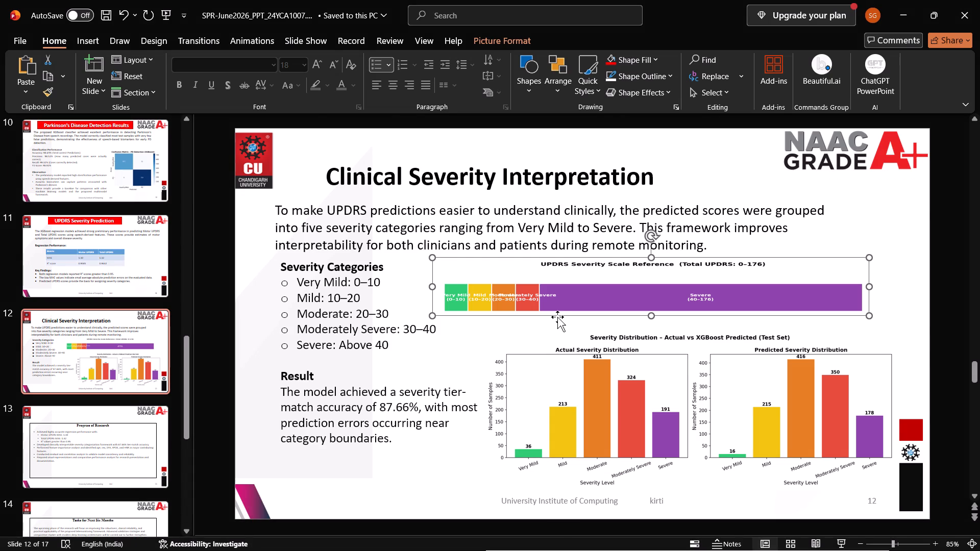
key("ctrl+v")
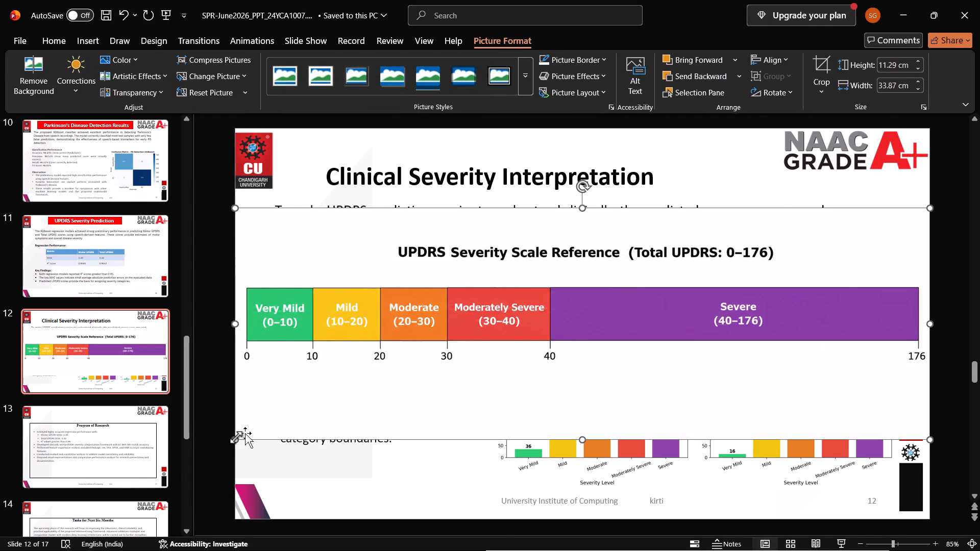
Shrink the pasted UPDRS scale image from its lower-left corner to about 16 cm wide and 5.35 cm high.
left_click_drag(237, 438, 602, 288)
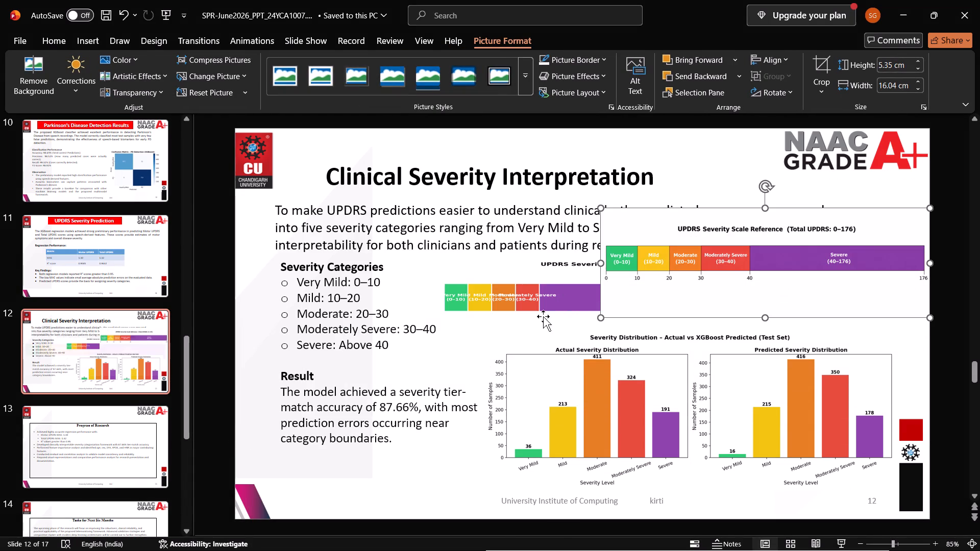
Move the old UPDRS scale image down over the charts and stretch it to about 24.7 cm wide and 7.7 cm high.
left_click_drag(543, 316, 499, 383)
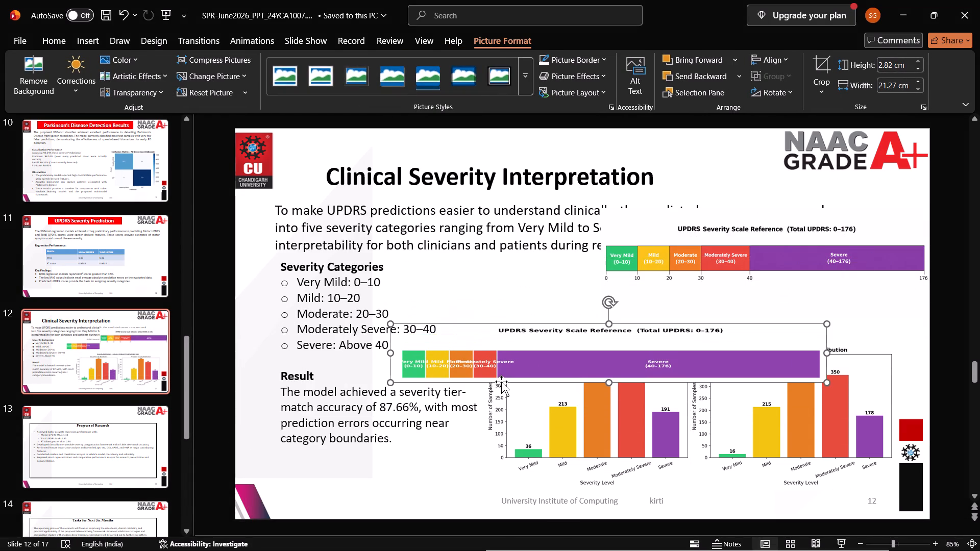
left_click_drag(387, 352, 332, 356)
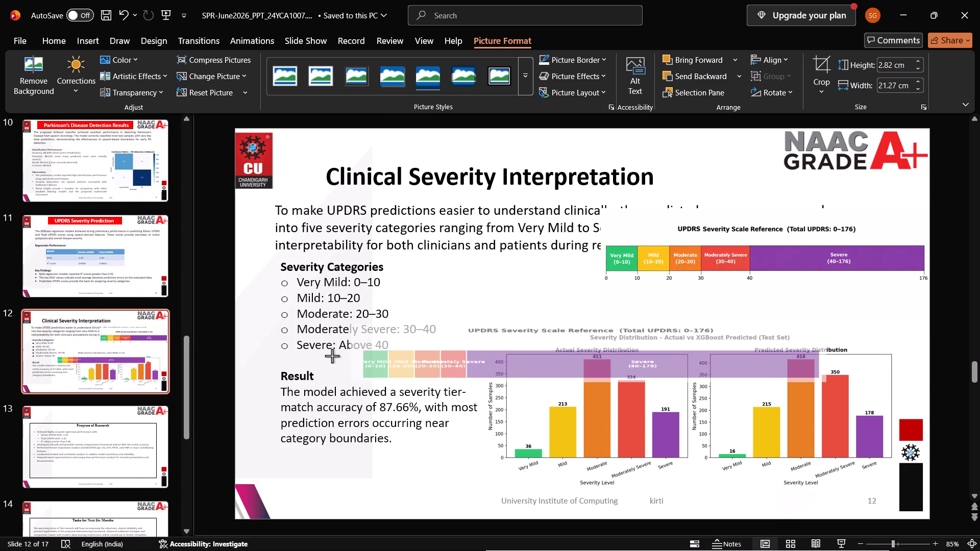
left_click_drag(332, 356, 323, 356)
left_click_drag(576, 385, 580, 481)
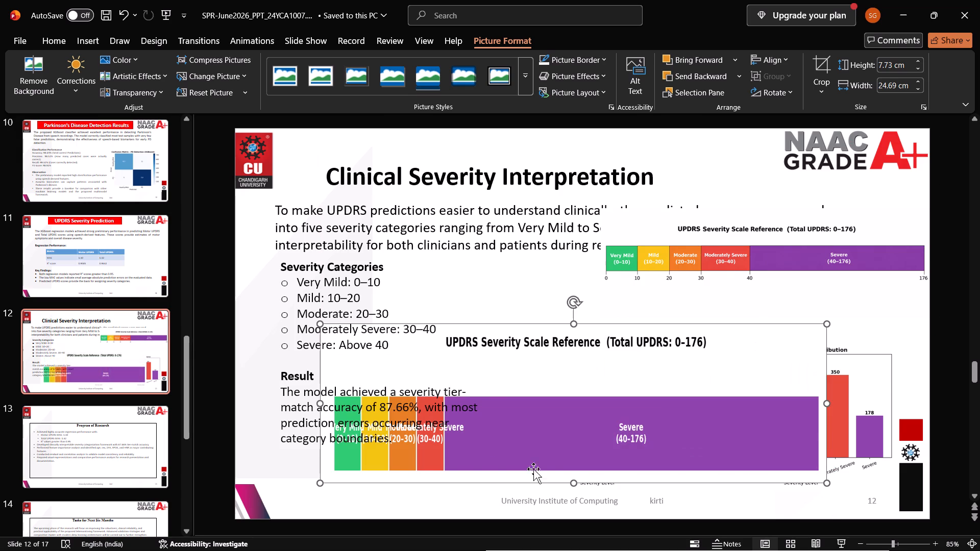
Delete the old distorted UPDRS Severity Scale Reference image from slide 12.
left_click(460, 446)
left_click(530, 455)
left_click_drag(530, 455, 523, 429)
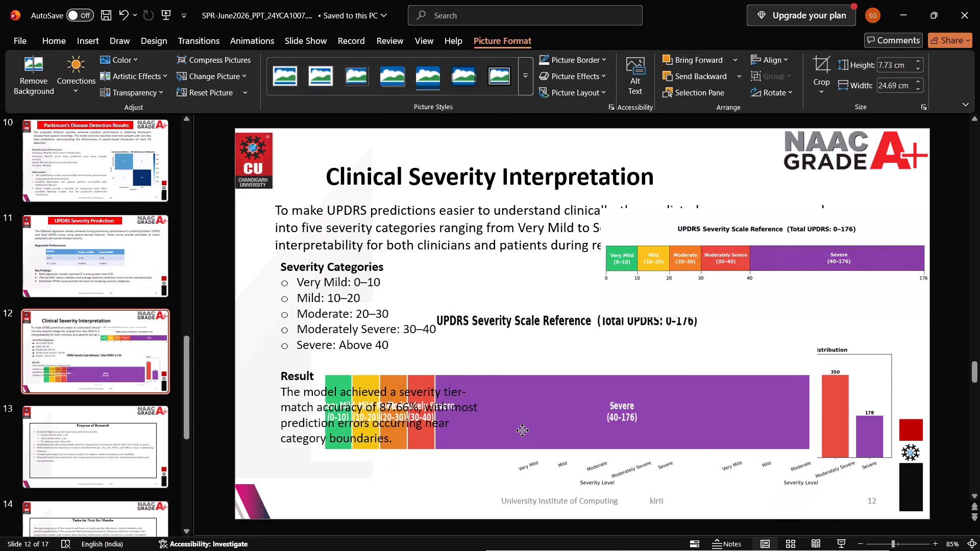
left_click_drag(523, 429, 543, 399)
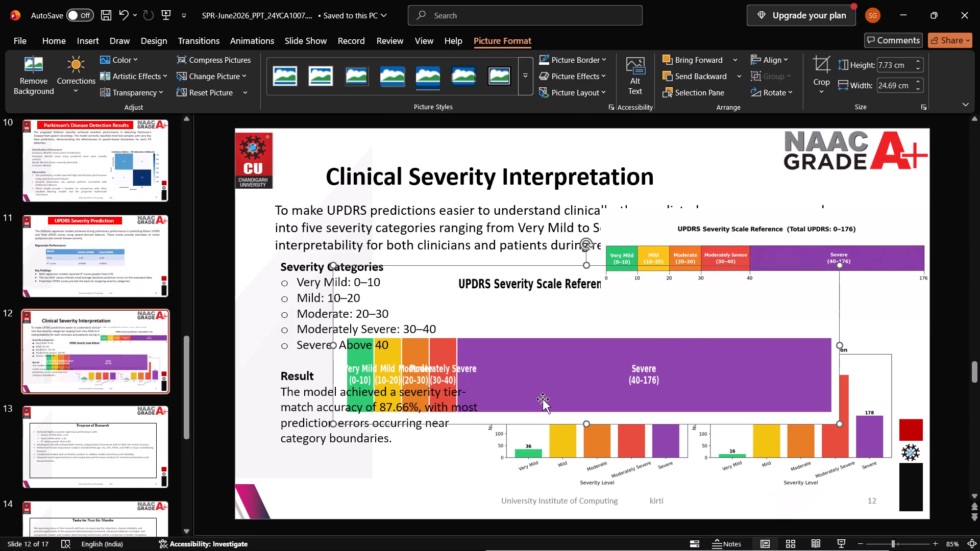
key("Delete")
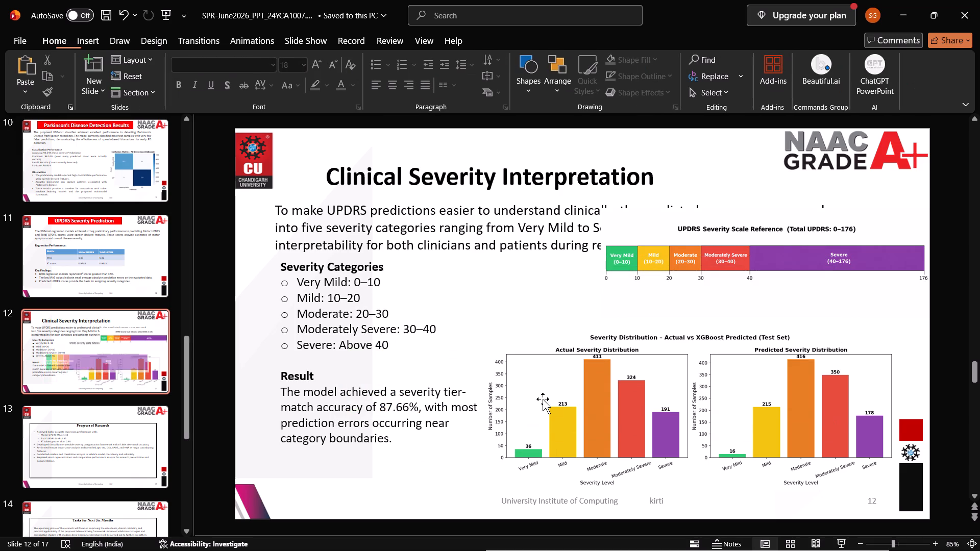
Move the new UPDRS scale image down and left, into the space above the Severity Distribution charts.
left_click(756, 257)
left_click_drag(757, 261, 741, 284)
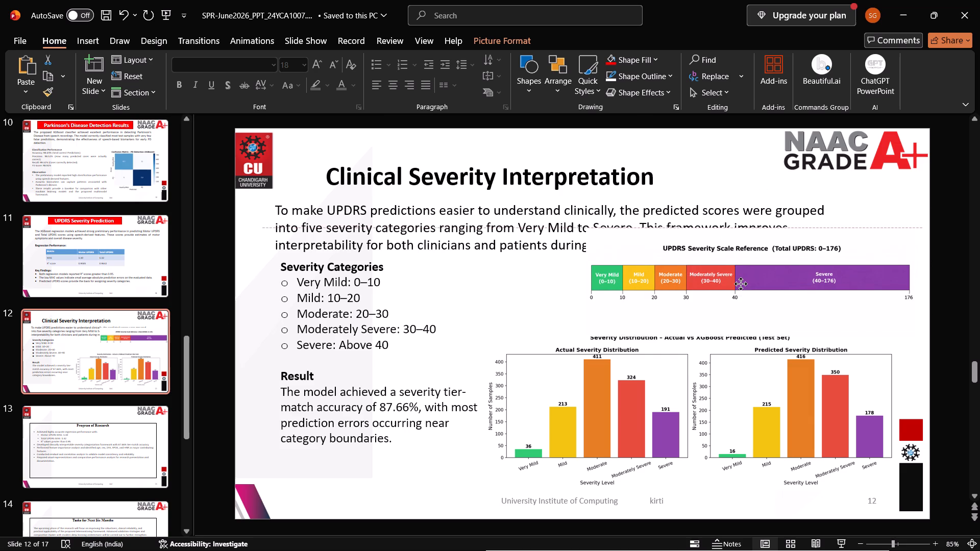
left_click_drag(741, 284, 740, 285)
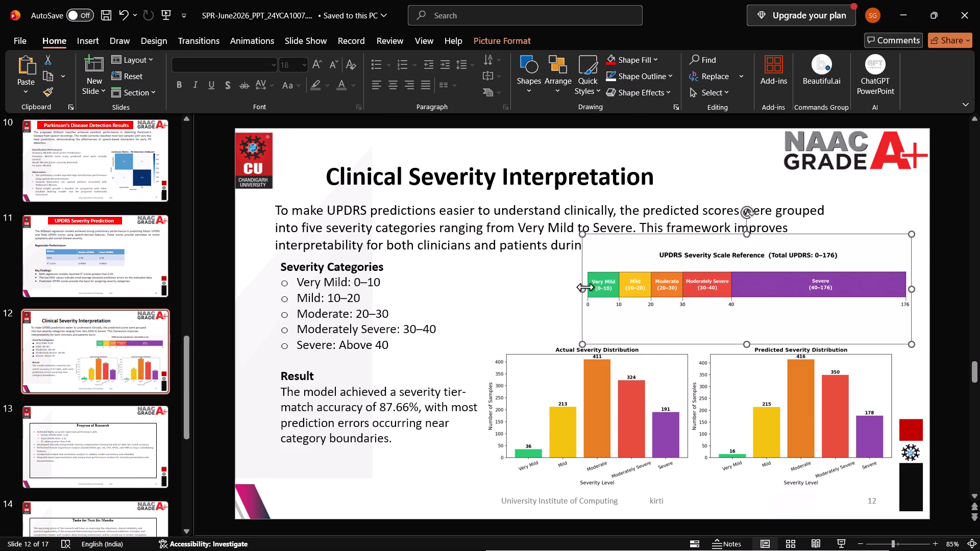
left_click_drag(586, 287, 551, 287)
left_click_drag(591, 292, 592, 292)
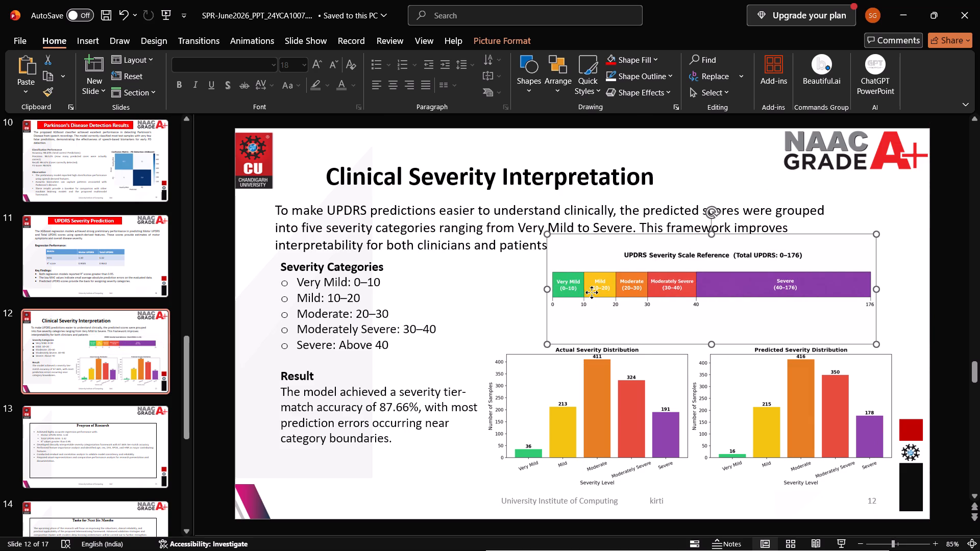
left_click_drag(592, 292, 603, 292)
Send the new UPDRS scale image to the back, behind slide 12's text and charts.
right_click(603, 292)
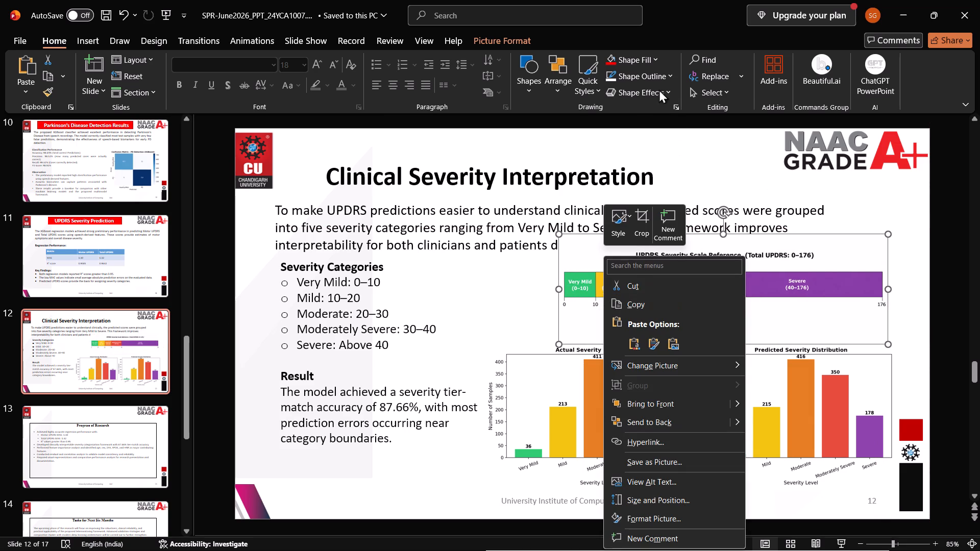
left_click(557, 72)
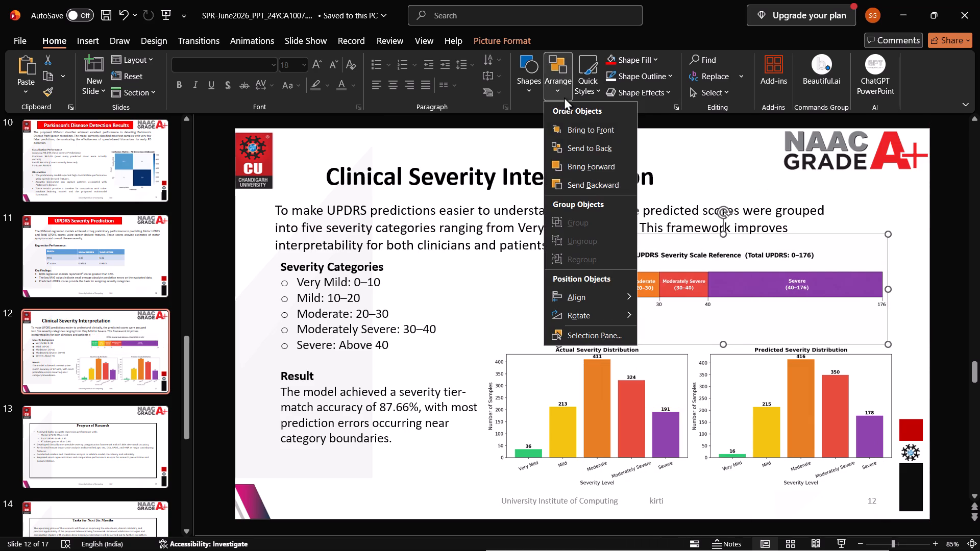
left_click(588, 145)
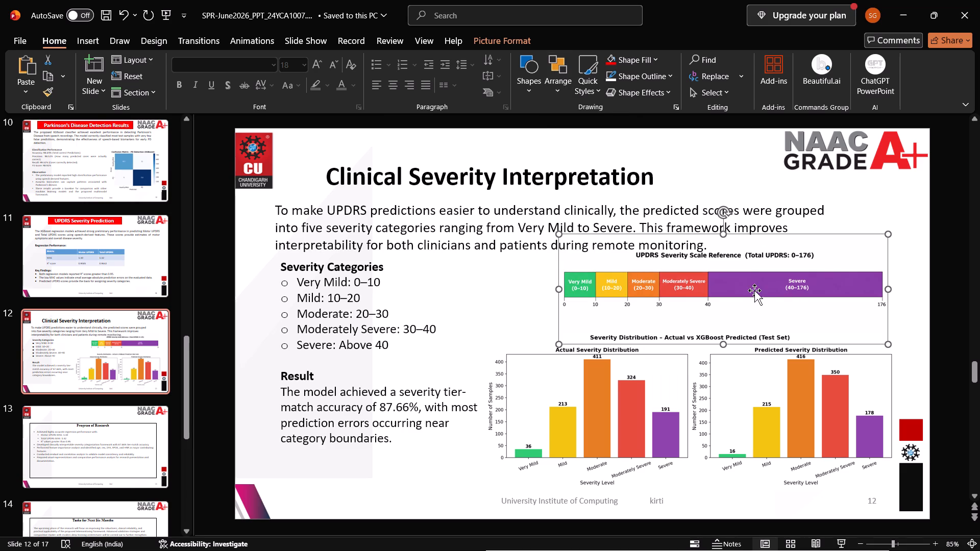
Shrink the UPDRS scale image slightly and reposition it between the introductory paragraph and the Severity Distribution charts.
left_click(750, 291)
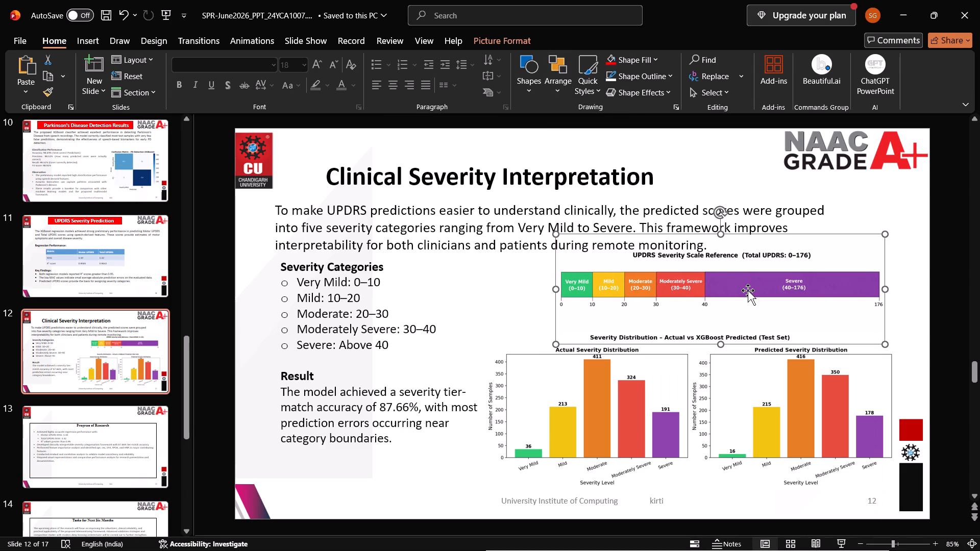
left_click(746, 290)
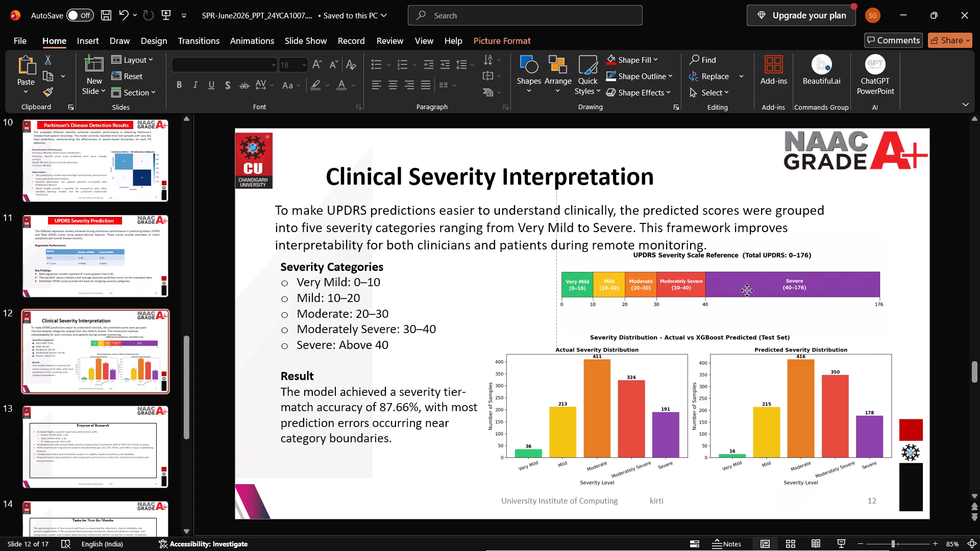
left_click_drag(558, 238, 570, 238)
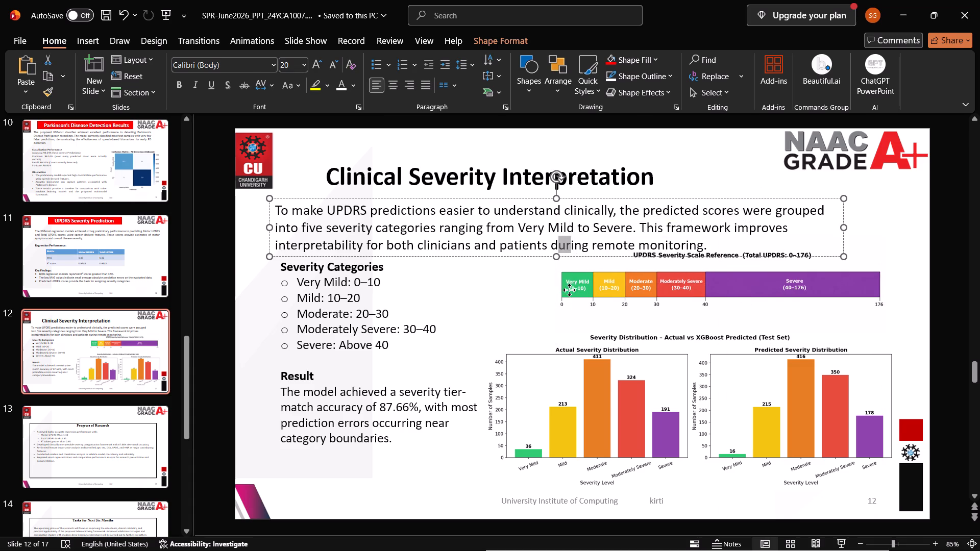
left_click(569, 290)
left_click_drag(560, 236, 596, 265)
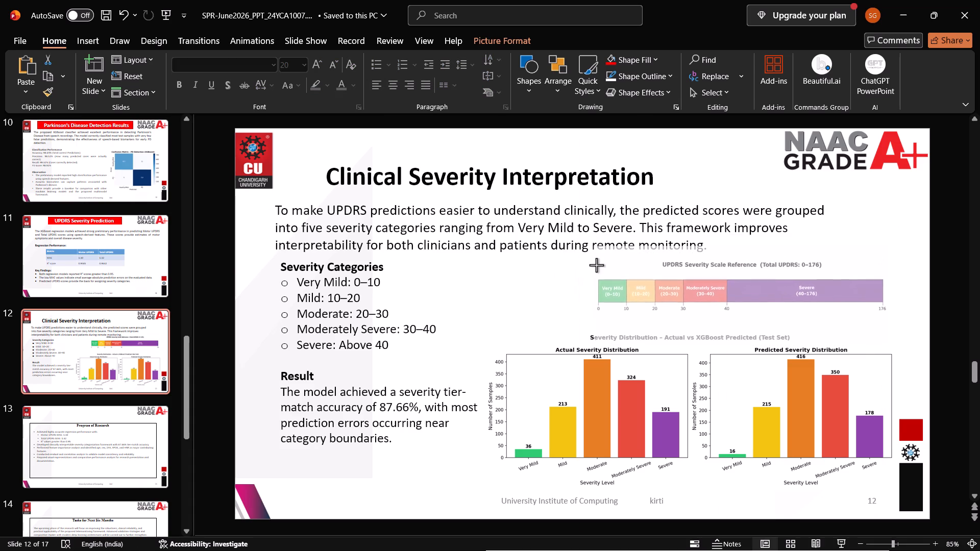
left_click_drag(596, 265, 598, 266)
left_click_drag(670, 295, 631, 298)
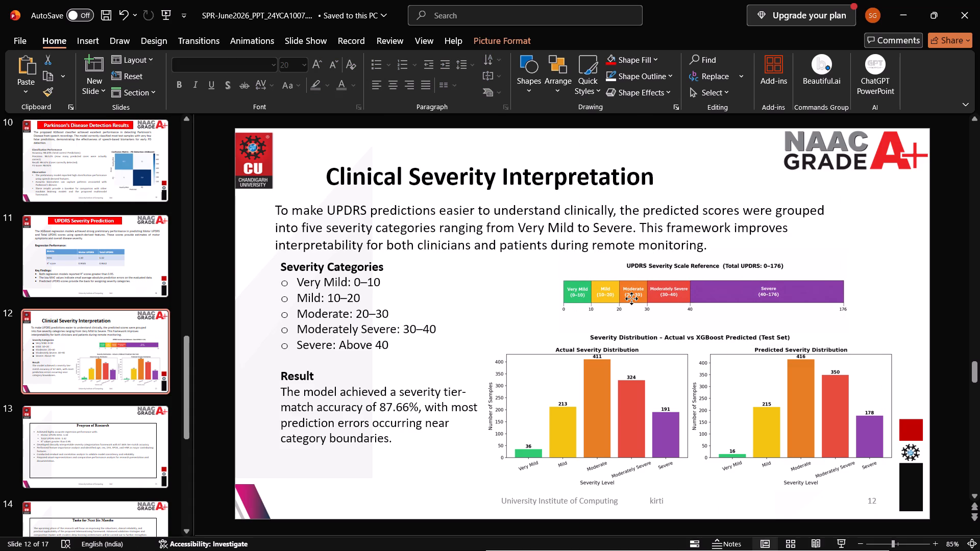
left_click_drag(631, 298, 630, 299)
Shrink the Severity Distribution charts image slightly and place it below the UPDRS scale, clear of the Result text and footer.
left_click(626, 420)
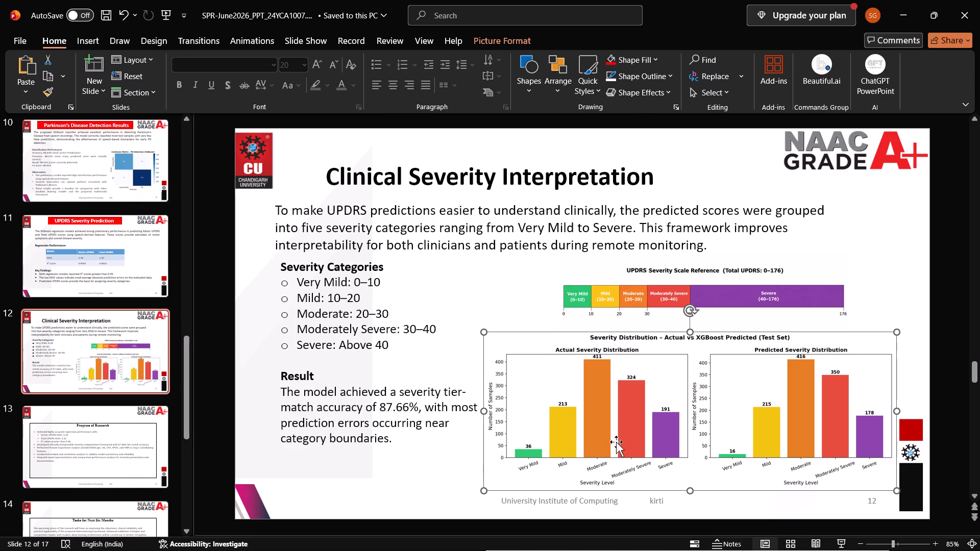
left_click_drag(483, 489, 512, 490)
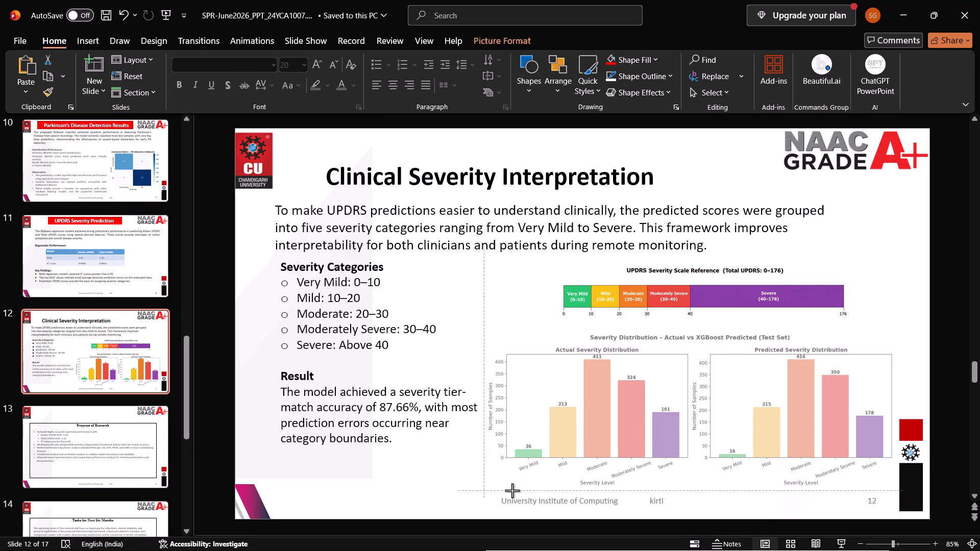
left_click_drag(512, 490, 518, 470)
left_click_drag(654, 446, 649, 446)
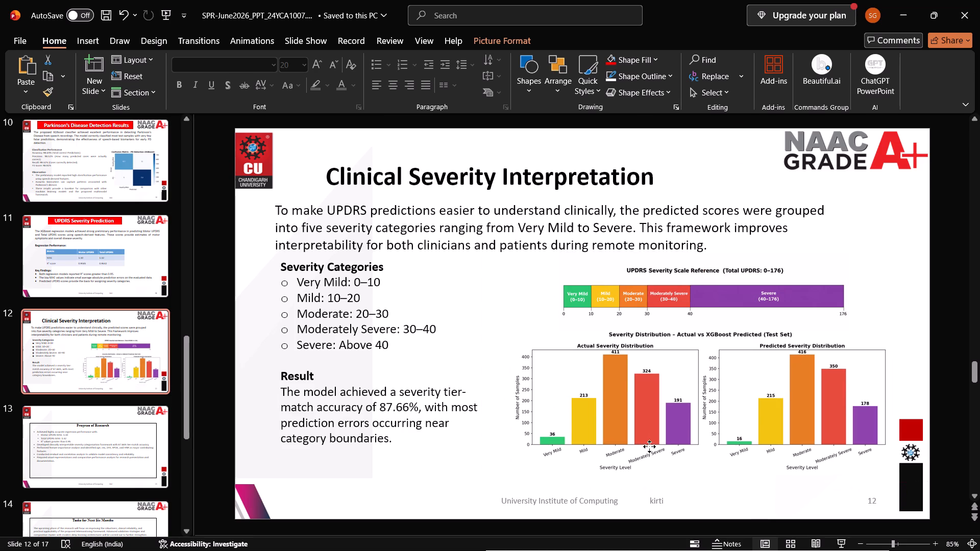
left_click_drag(649, 446, 642, 450)
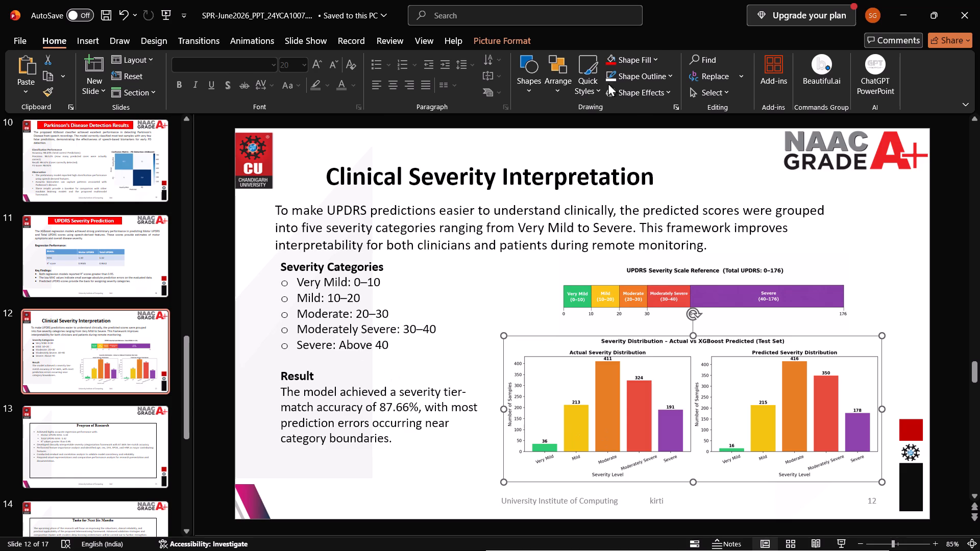
Format the "Clinical Severity Interpretation" title with a red box fill, white text and one more level of indent.
triple_click(466, 164)
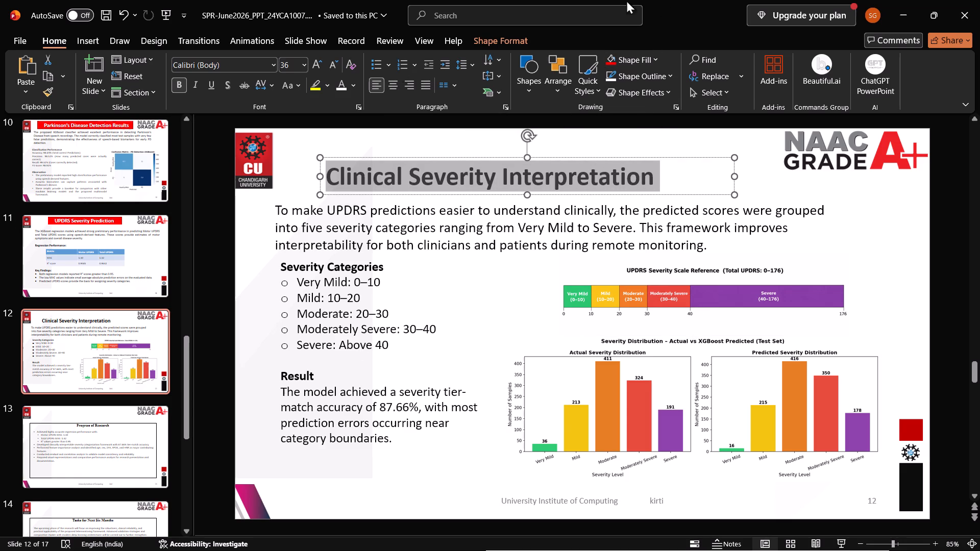
left_click(611, 56)
left_click(338, 87)
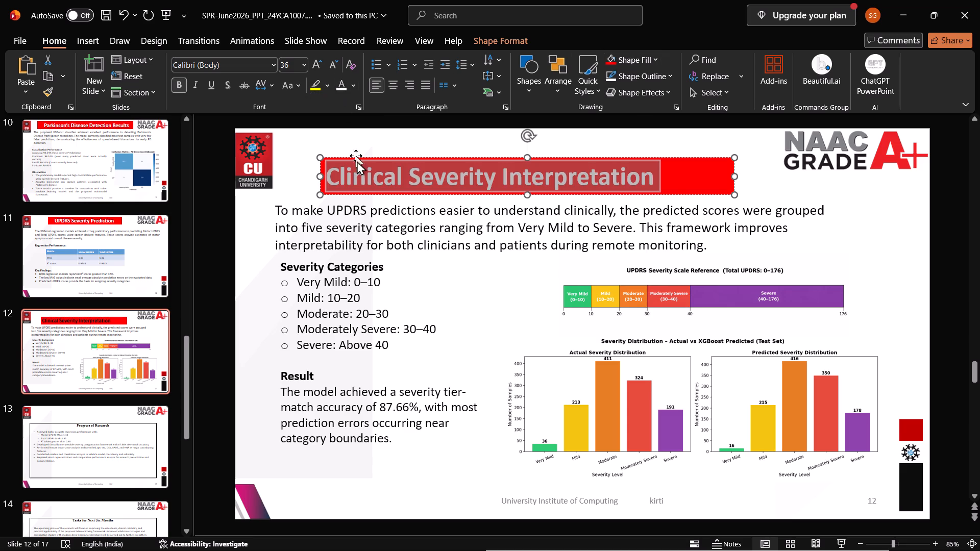
left_click(439, 62)
double_click(294, 134)
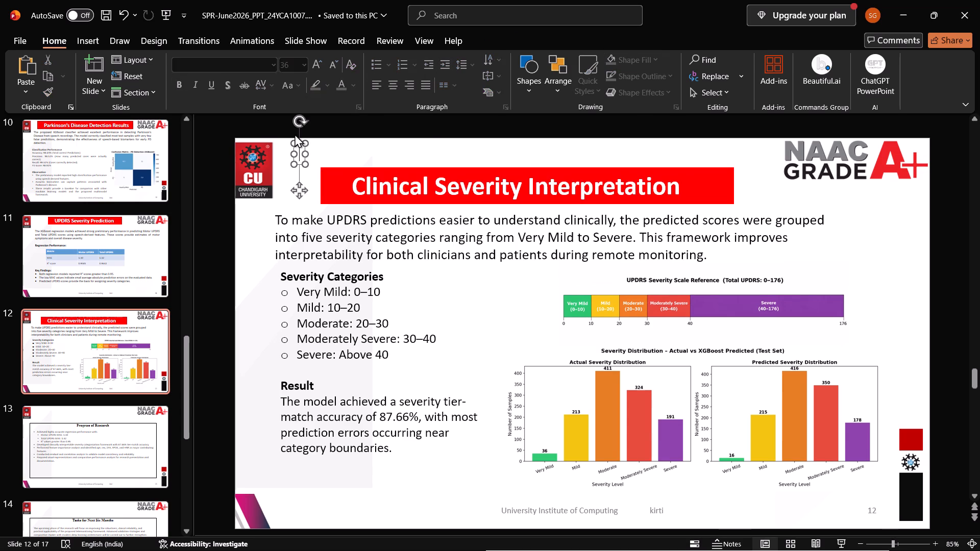
Move slide 12's red title box up, clear of the introductory paragraph and between the two logos, and nudge the paragraph in line with "Severity Categories".
left_click(357, 189)
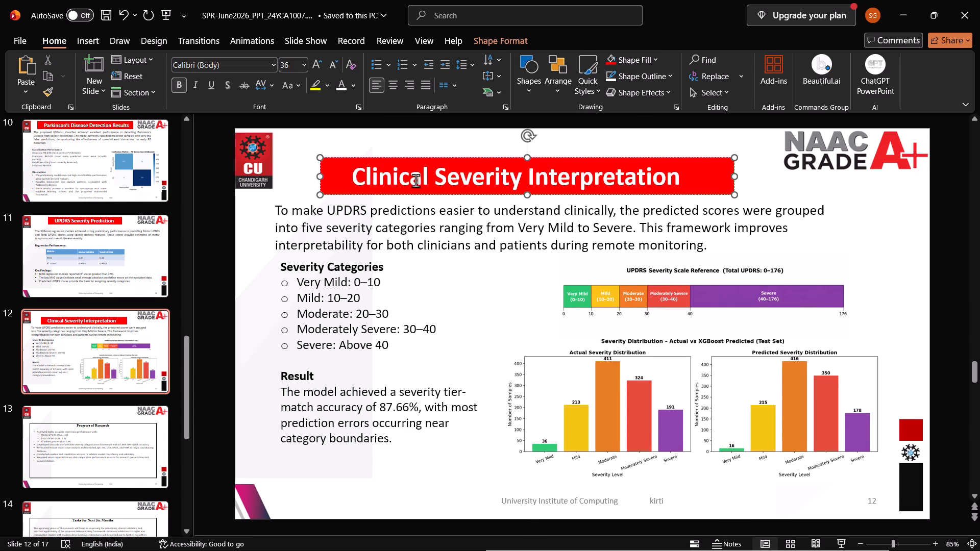
left_click(423, 198)
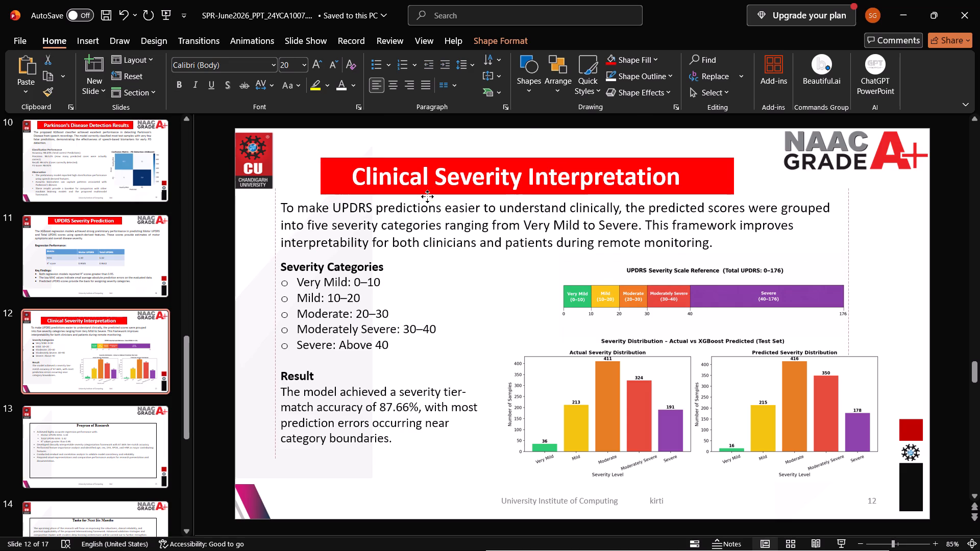
left_click(441, 181)
left_click(446, 191)
left_click_drag(447, 194, 441, 191)
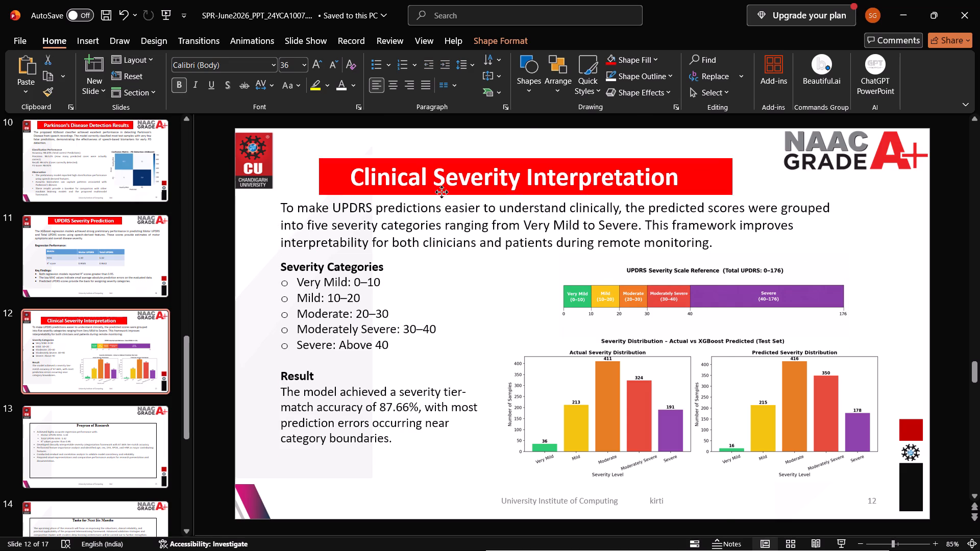
left_click_drag(441, 191, 438, 175)
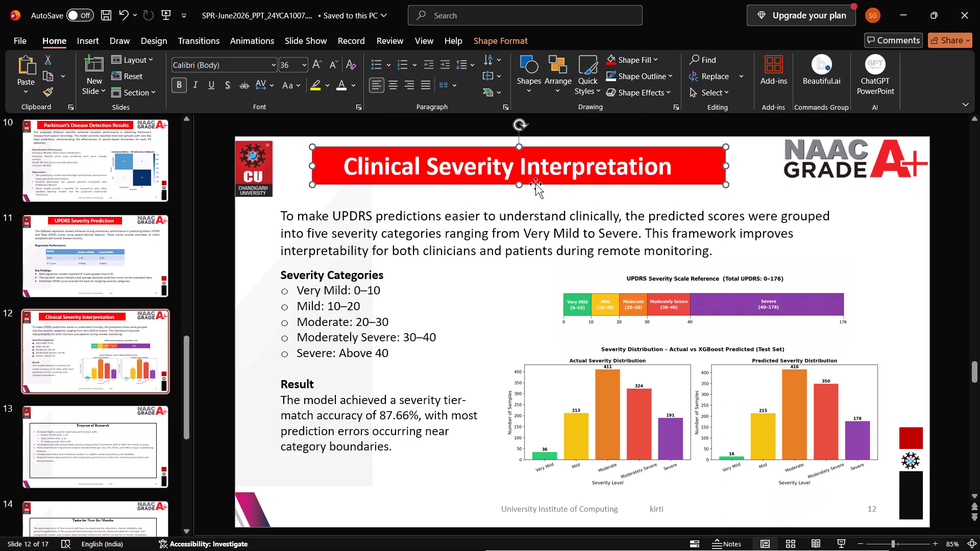
left_click_drag(544, 184, 557, 184)
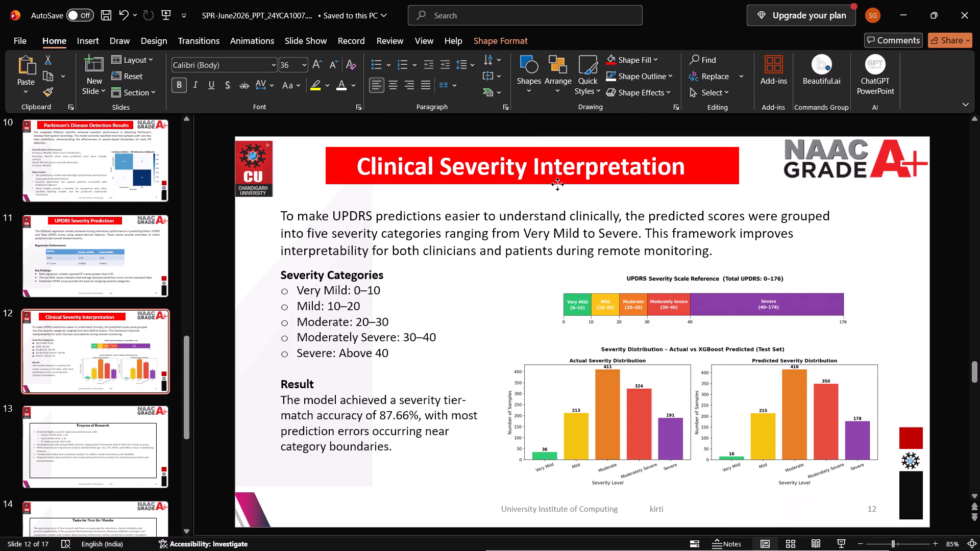
left_click_drag(557, 184, 558, 184)
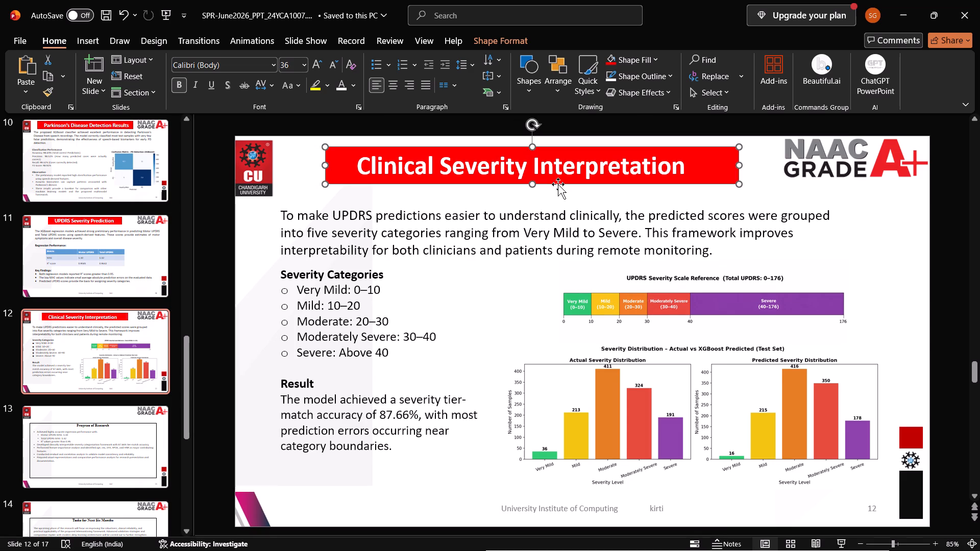
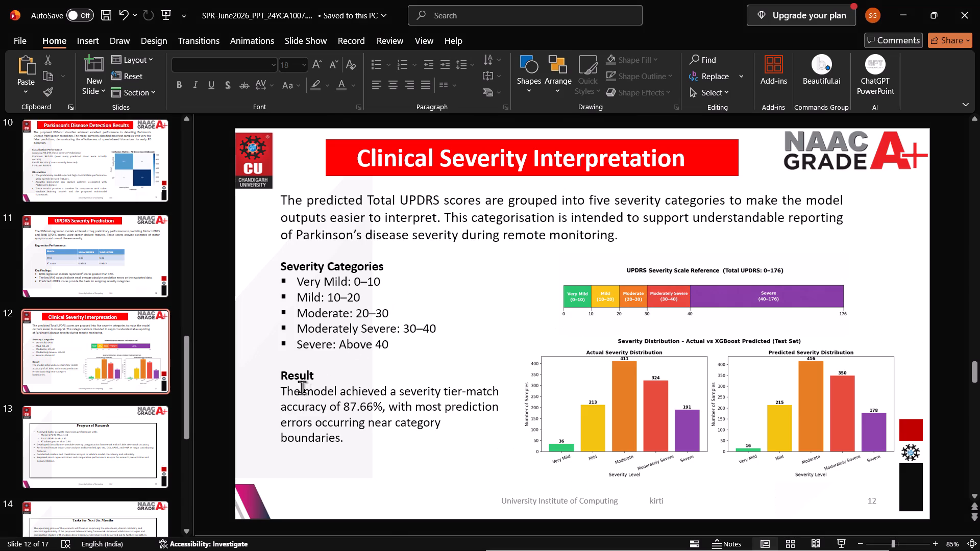
left_click(280, 388)
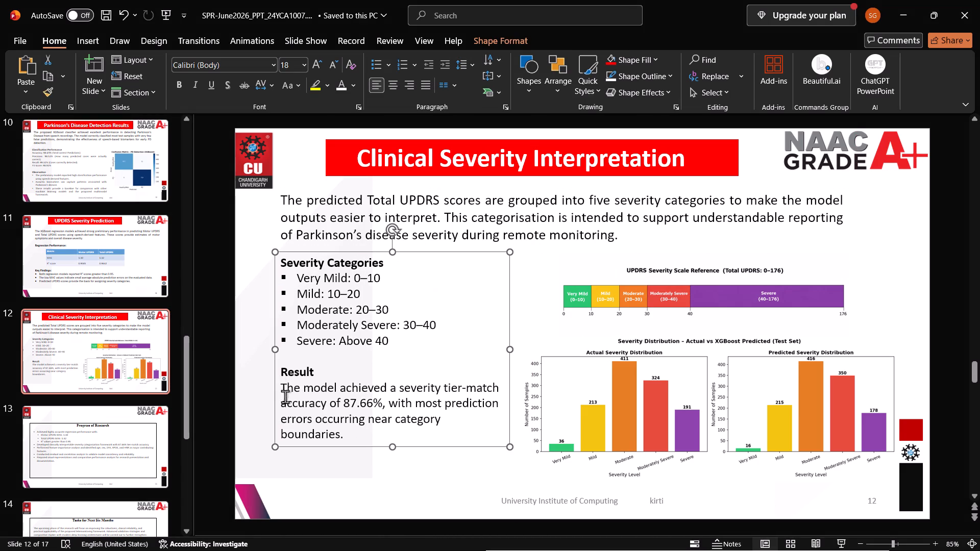
left_click_drag(284, 386, 387, 437)
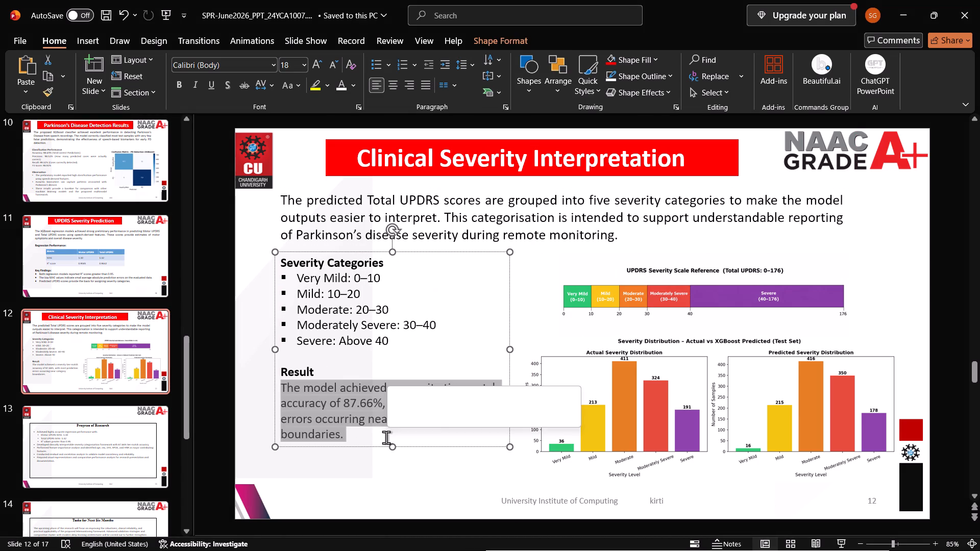
key("ctrl+v")
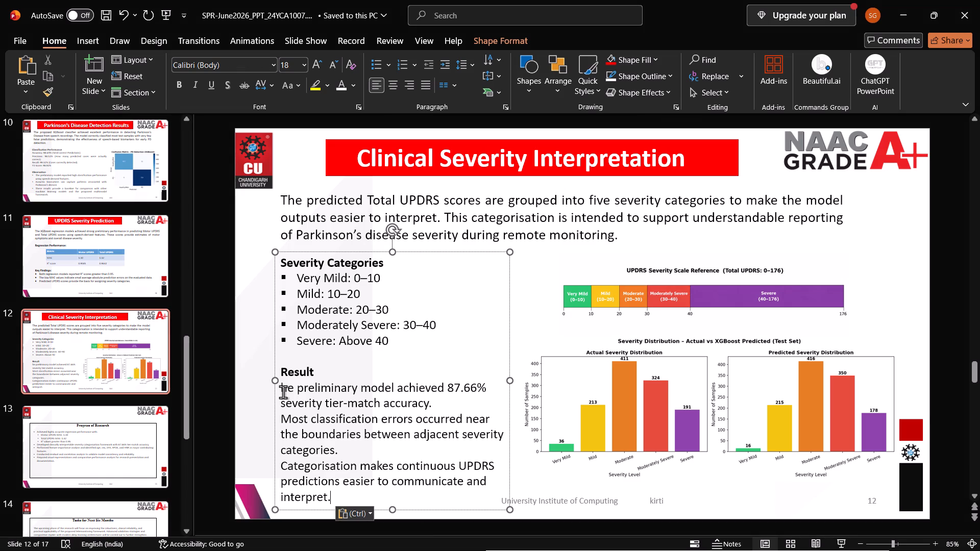
left_click(283, 390)
key("shift+t")
Apply filled square bullets to the three sentences under Result.
left_click_drag(346, 494, 343, 494)
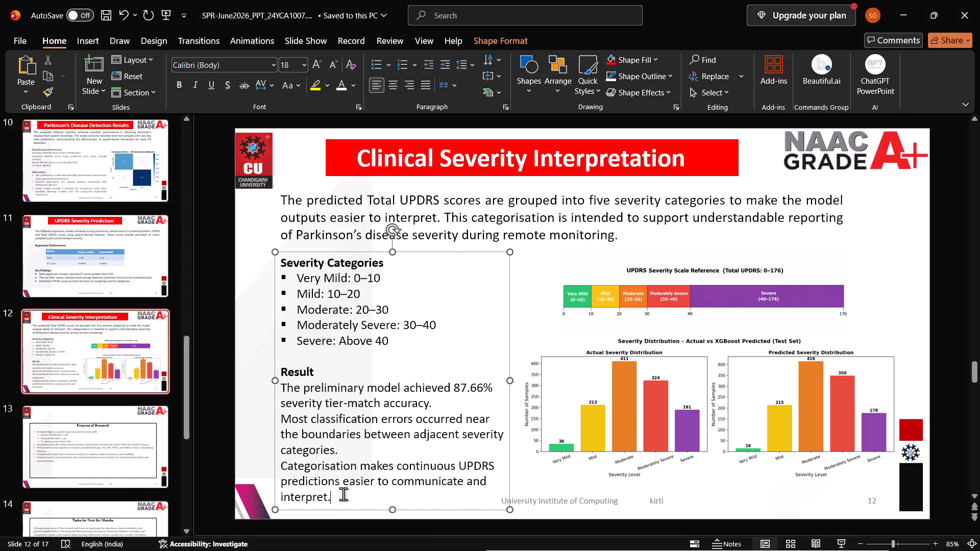
left_click_drag(343, 494, 266, 385)
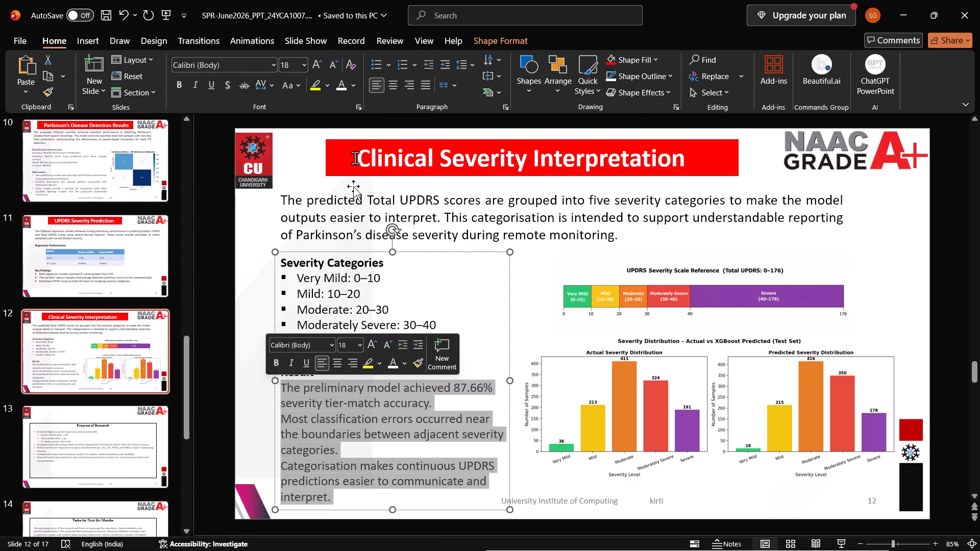
left_click(386, 64)
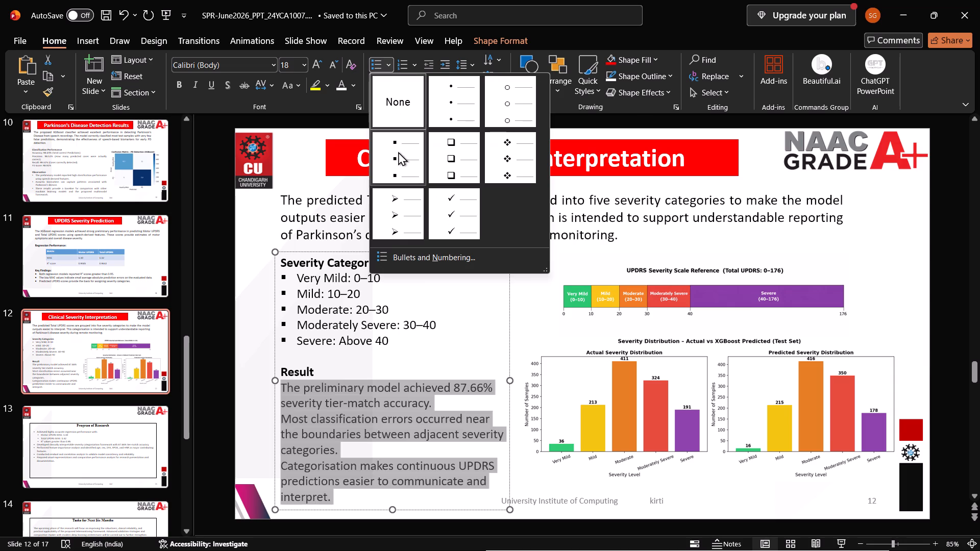
left_click(398, 152)
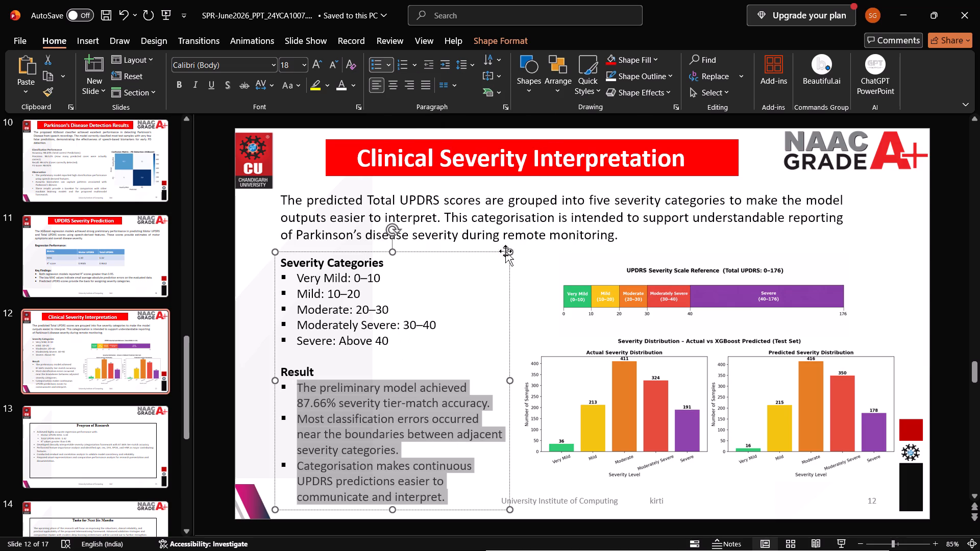
Justify the three bulleted sentences under Result.
left_click(426, 88)
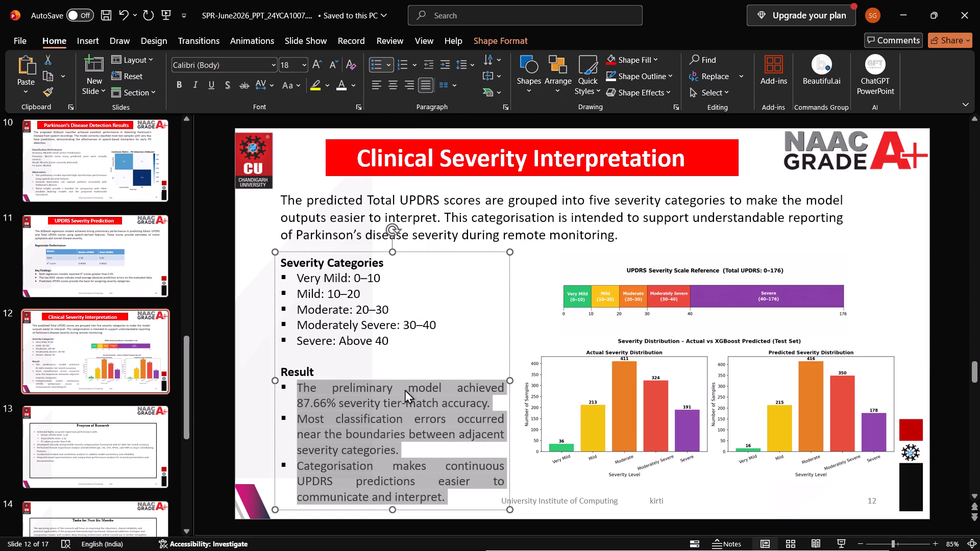
left_click(385, 429)
Rearrange the two figures so the Severity Distribution charts sit beneath the introductory paragraph, with the UPDRS Severity Scale Reference bar below them.
left_click_drag(649, 414, 659, 414)
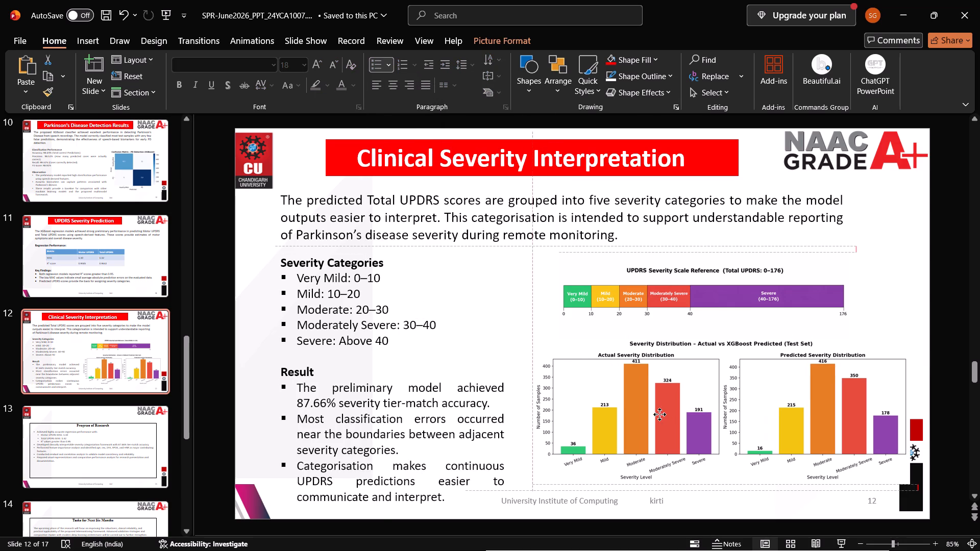
left_click_drag(659, 414, 626, 327)
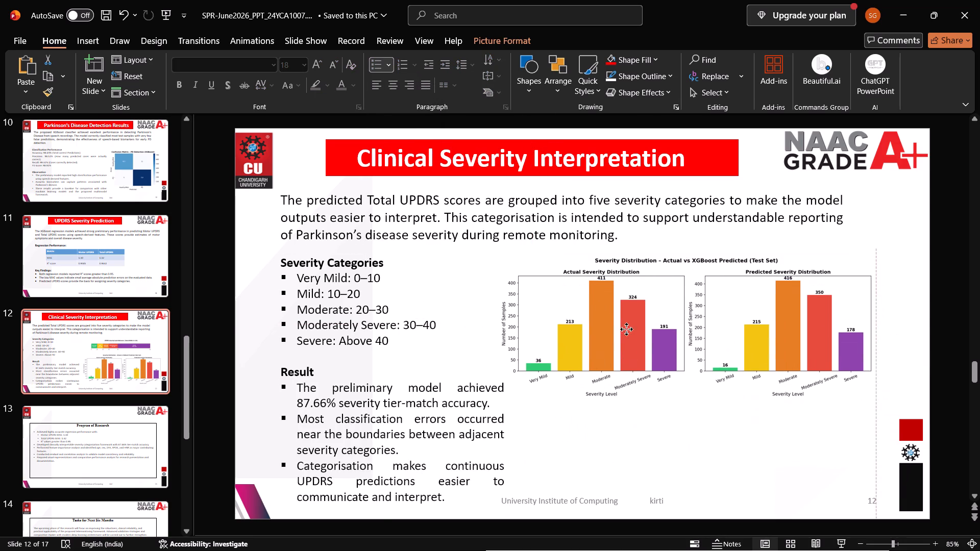
left_click_drag(626, 327, 625, 226)
left_click_drag(643, 310, 648, 427)
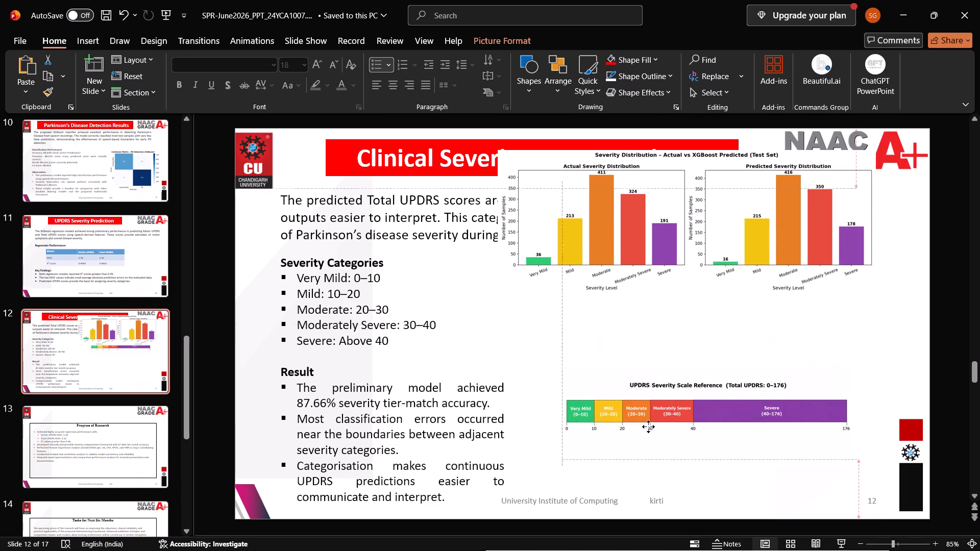
left_click_drag(648, 427, 654, 466)
left_click_drag(670, 249, 671, 249)
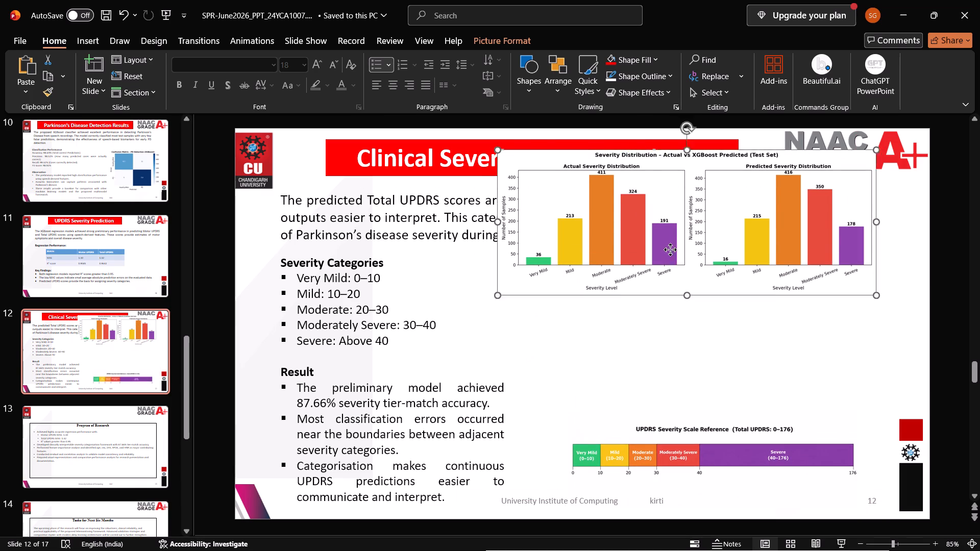
left_click_drag(671, 249, 691, 341)
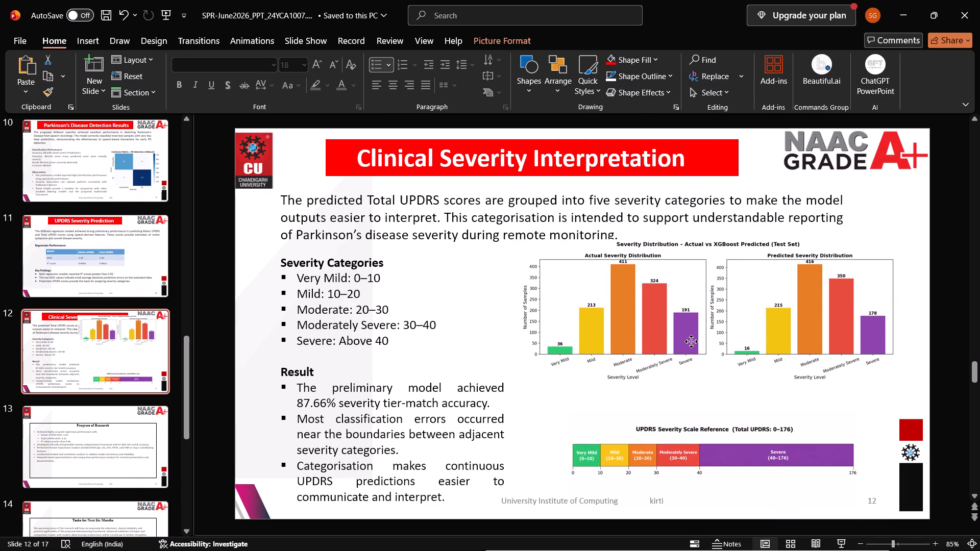
left_click_drag(691, 341, 695, 348)
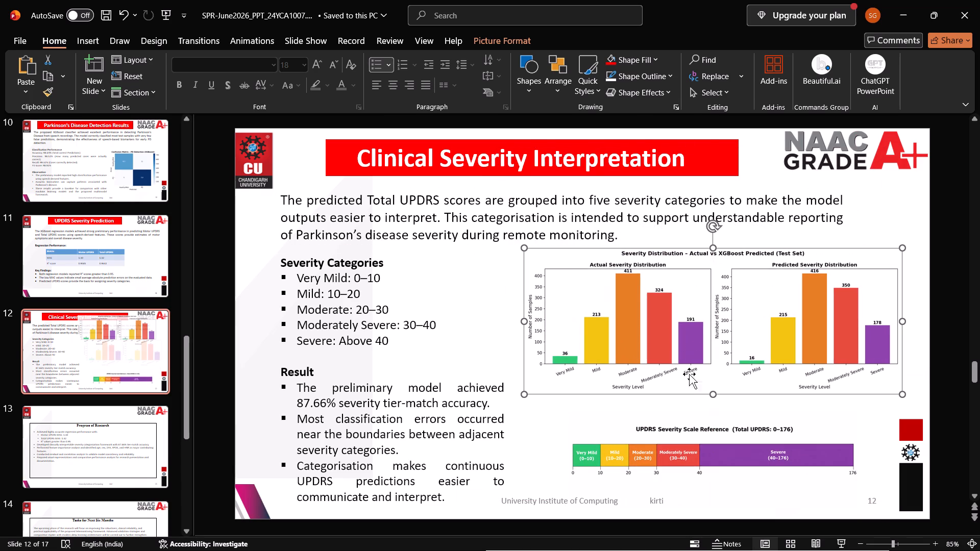
left_click_drag(695, 435, 695, 423)
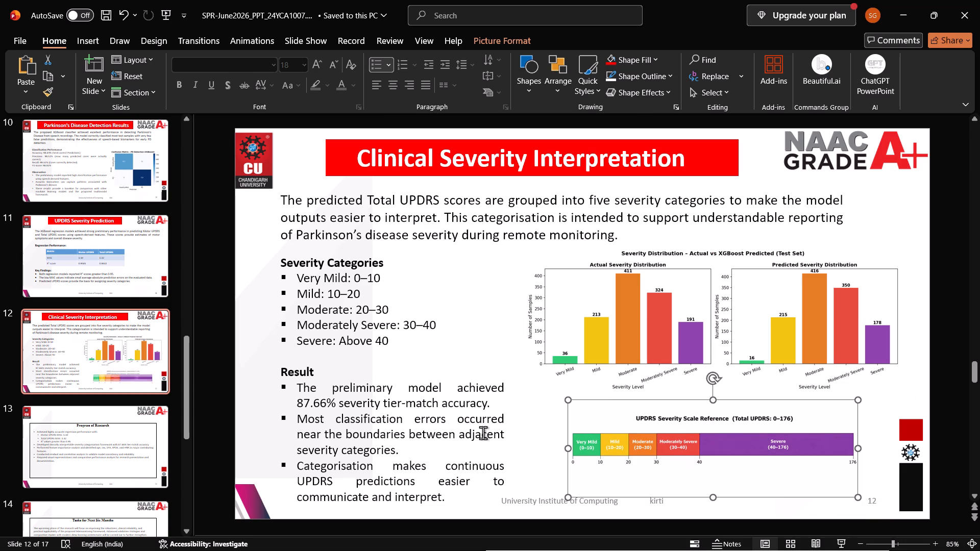
Widen the Severity Categories and Result text box slightly towards the charts.
left_click(483, 433)
left_click(504, 363)
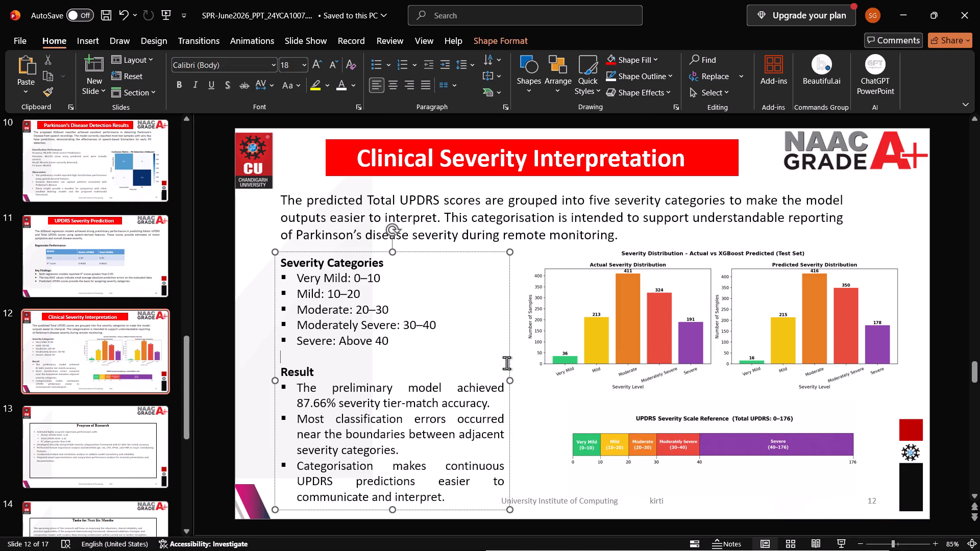
left_click_drag(510, 381, 520, 381)
left_click(458, 439)
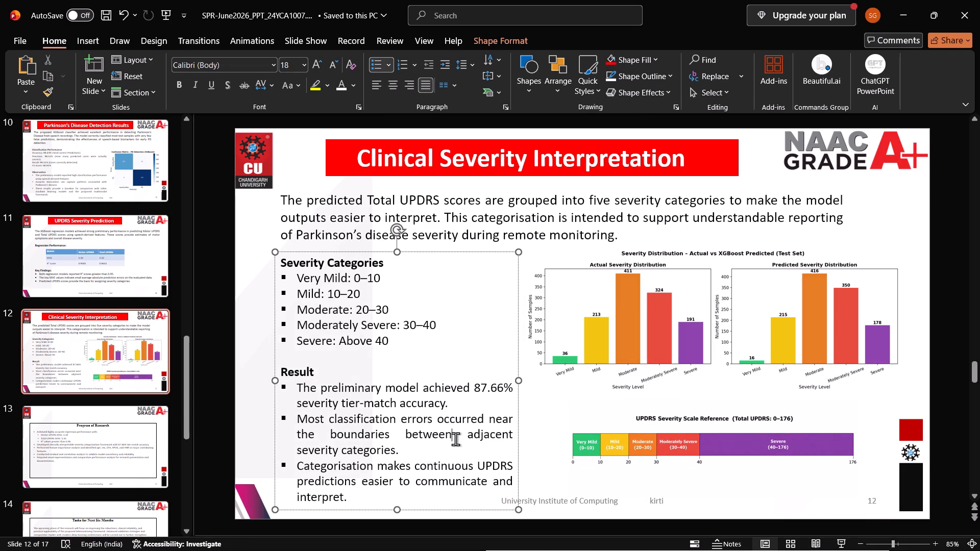
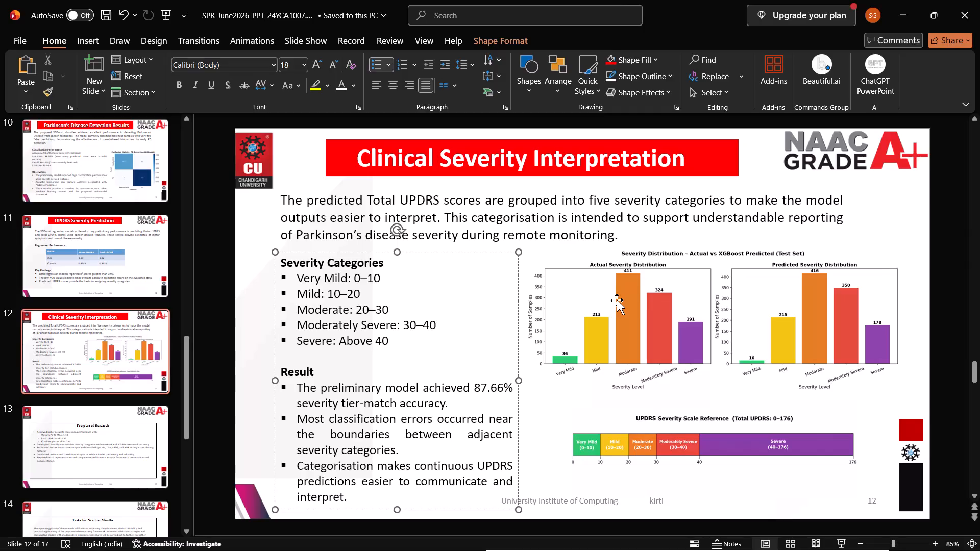
scroll(96, 424, "down", 1)
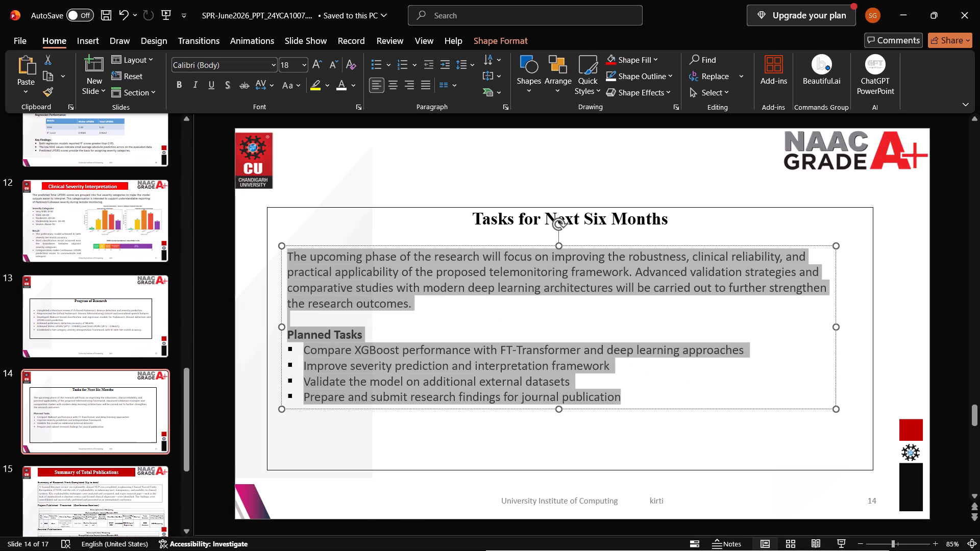
key("ctrl+v")
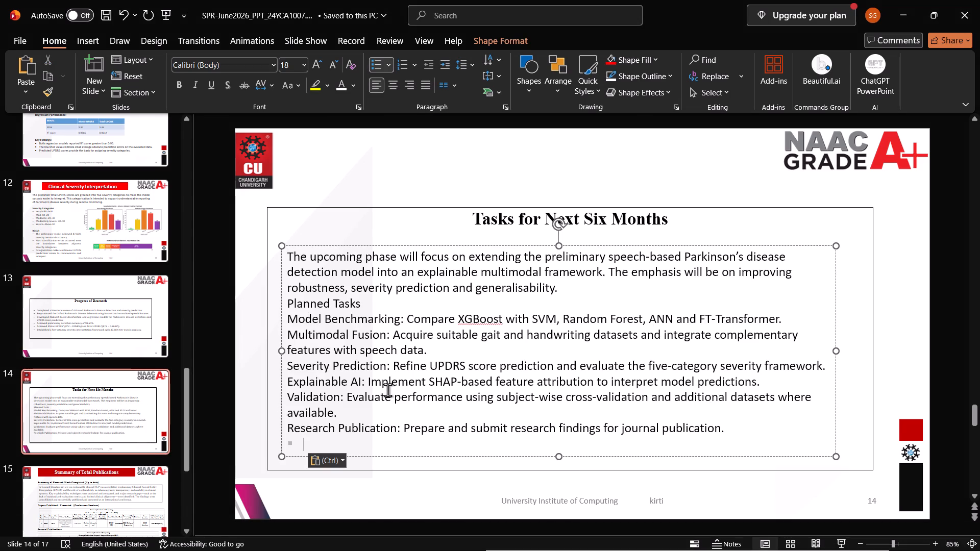
key("BackSpace")
key("BackSpace")
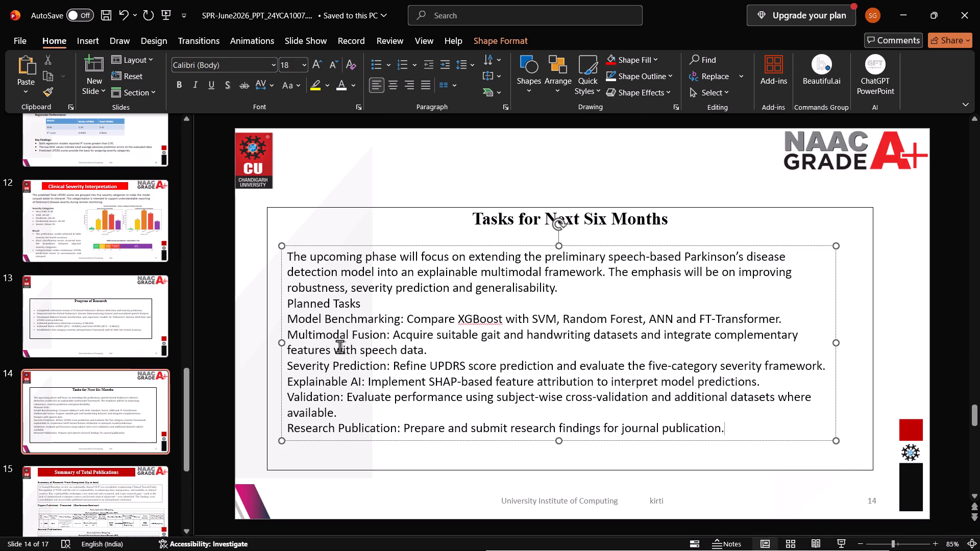
Format the six tasks, from Model Benchmarking to Research Publication, as a list with square bullets.
left_click_drag(288, 317, 747, 436)
left_click(378, 65)
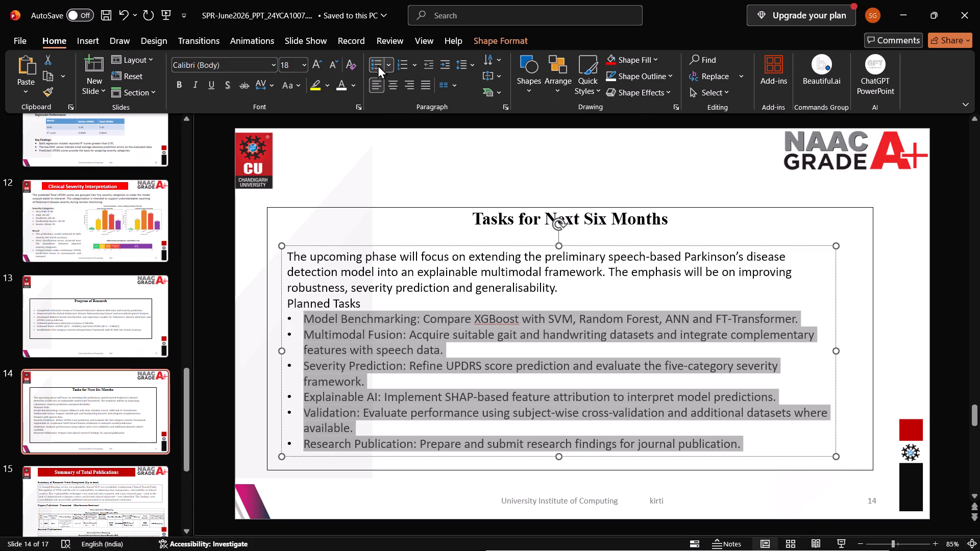
left_click(396, 65)
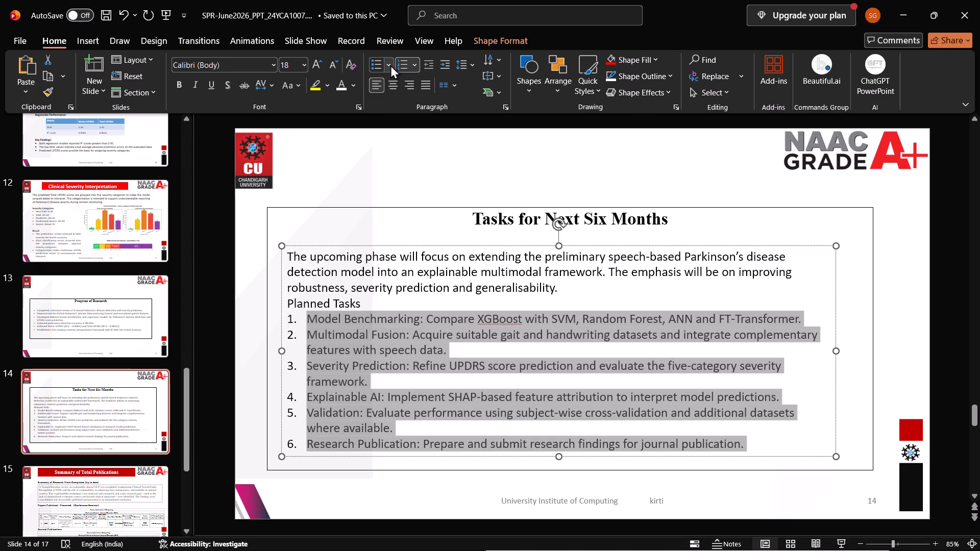
left_click(390, 65)
left_click(398, 147)
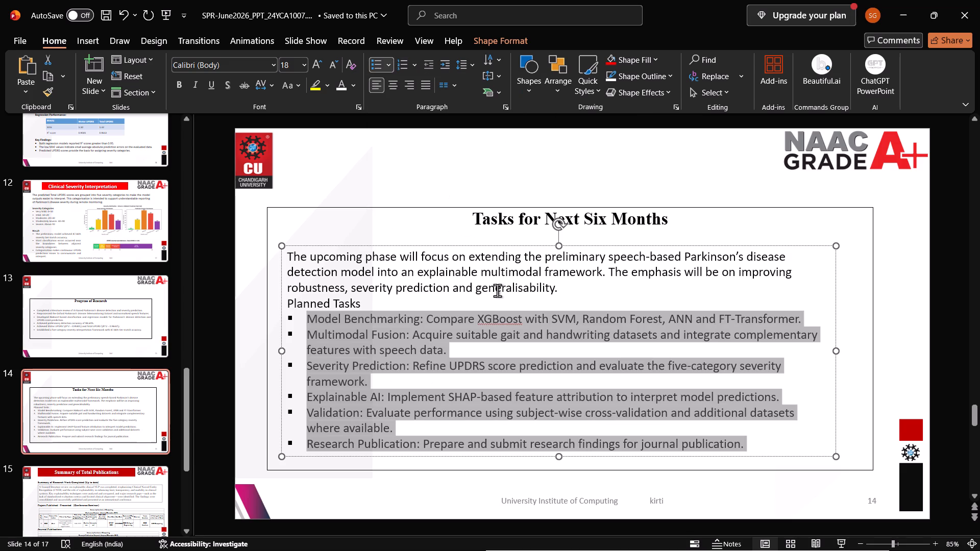
Make the Planned Tasks heading on slide 14 bold and set its font size to 24.
left_click(380, 288)
left_click(386, 300)
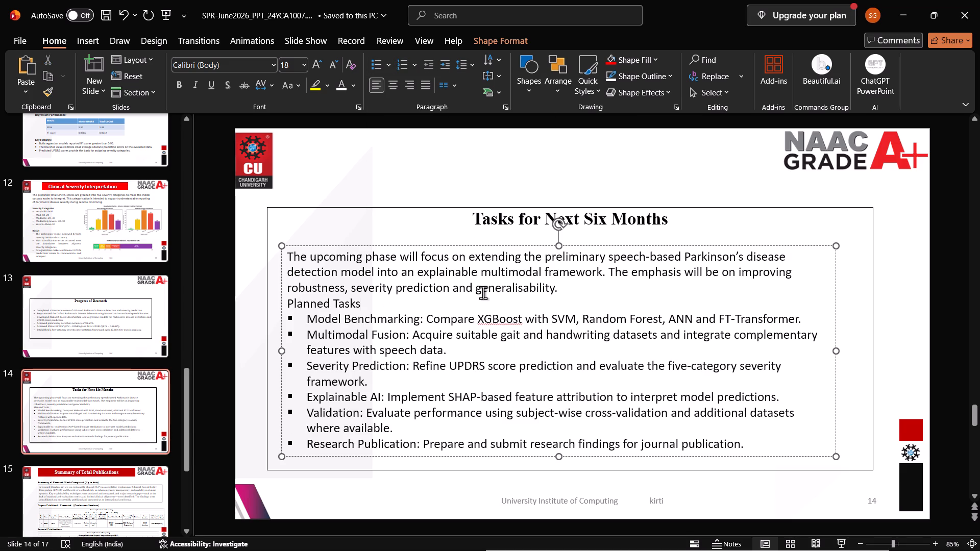
left_click_drag(390, 298, 286, 309)
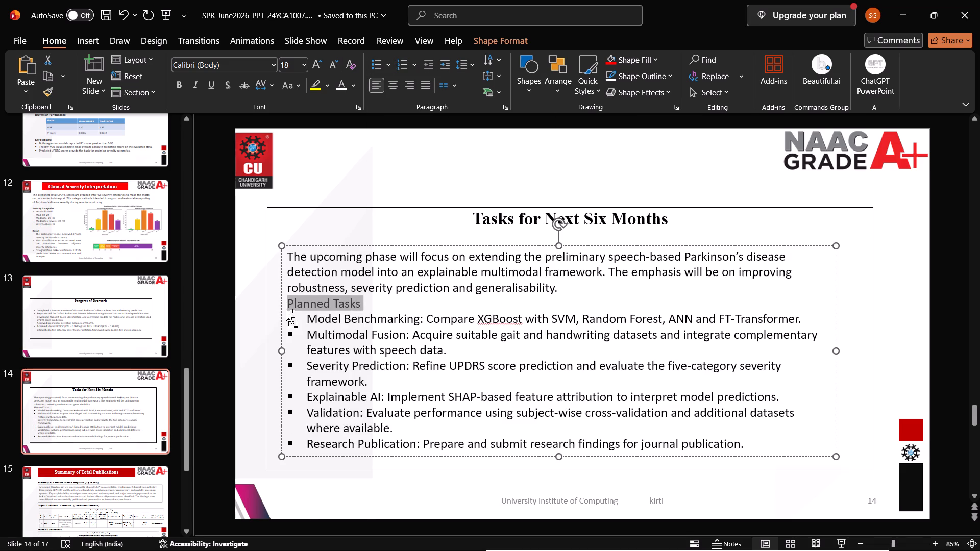
key("ctrl+v")
key("ctrl+z")
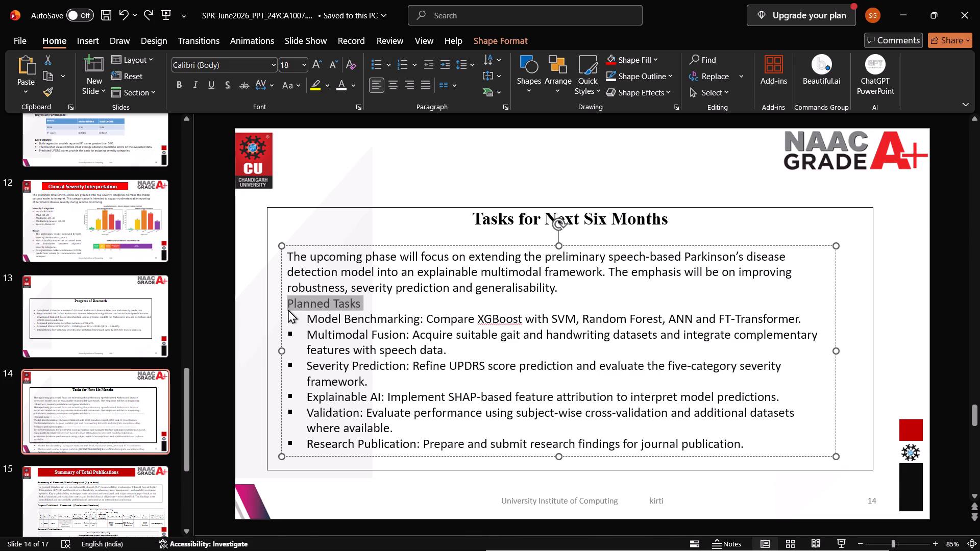
key("ctrl+b")
left_click_drag(288, 309, 401, 307, "ctrl")
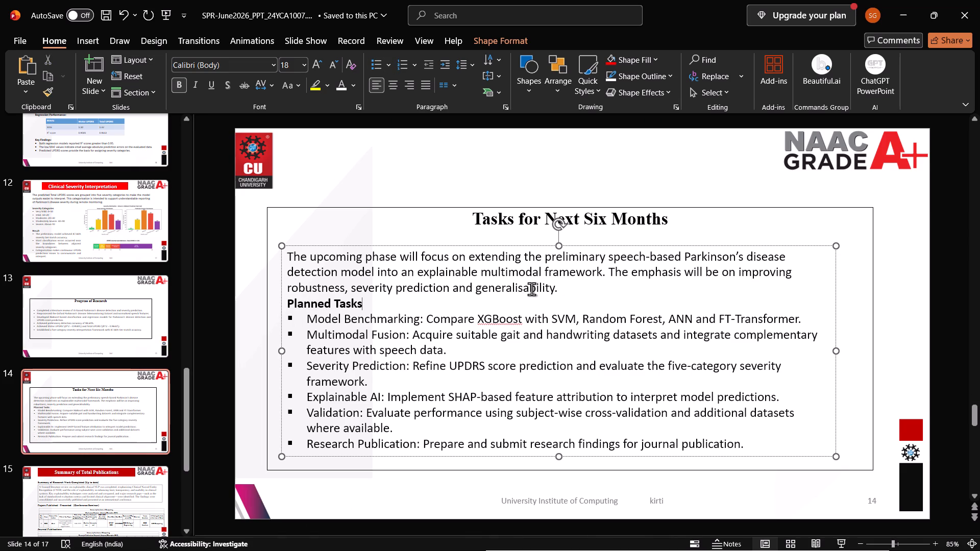
left_click_drag(387, 302, 297, 295)
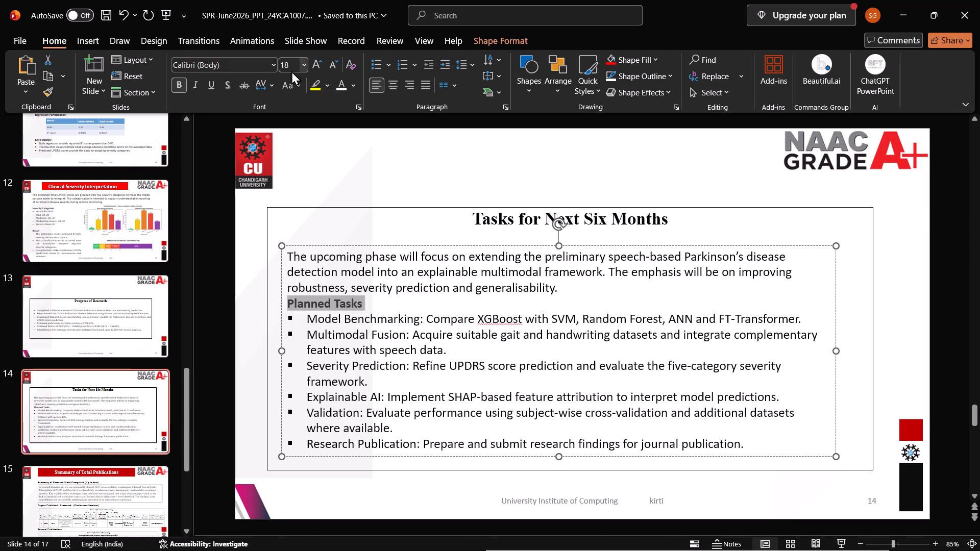
left_click(291, 71)
left_click(291, 67)
type("24")
key("Return")
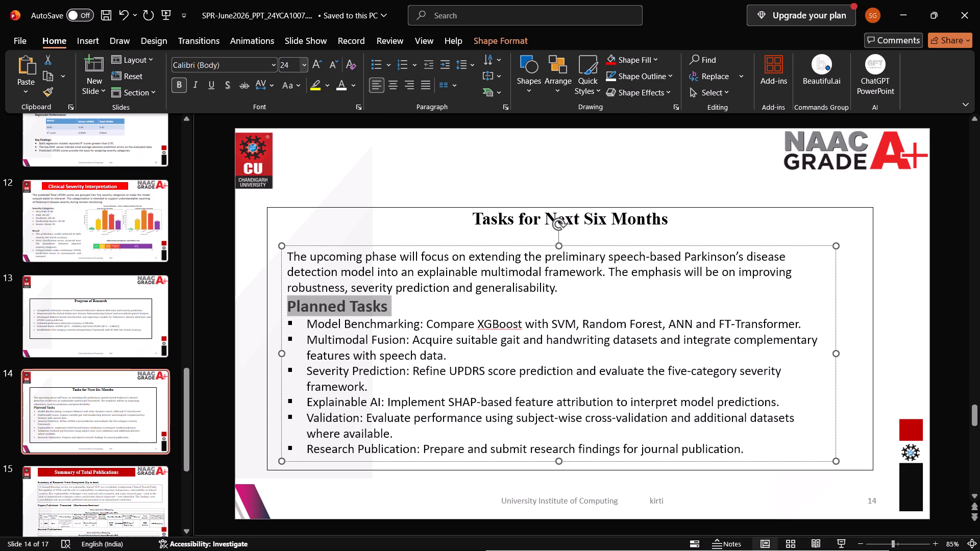
Add a colon and a space after the Planned Tasks heading.
key("Right")
key("Left")
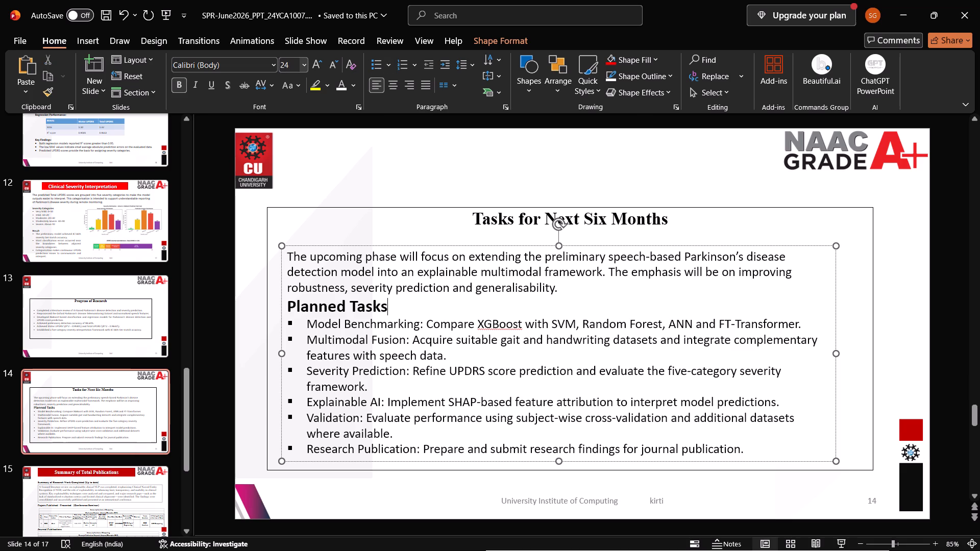
type(":")
key("space")
Insert a blank line between the introductory paragraph and the Planned Tasks heading.
key("Up")
key("Right")
key("Right")
key("Right")
key("Right")
key("Right")
key("Right")
key("Right")
key("Right")
key("Right")
key("Right")
key("Right")
key("Right")
key("Right")
key("Right")
key("Right")
key("Right")
key("Right")
key("Right")
key("Right")
key("Right")
key("Right")
key("Right")
key("Right")
key("Right")
key("Right")
key("Right")
key("Right")
key("Right")
key("Right")
key("Return")
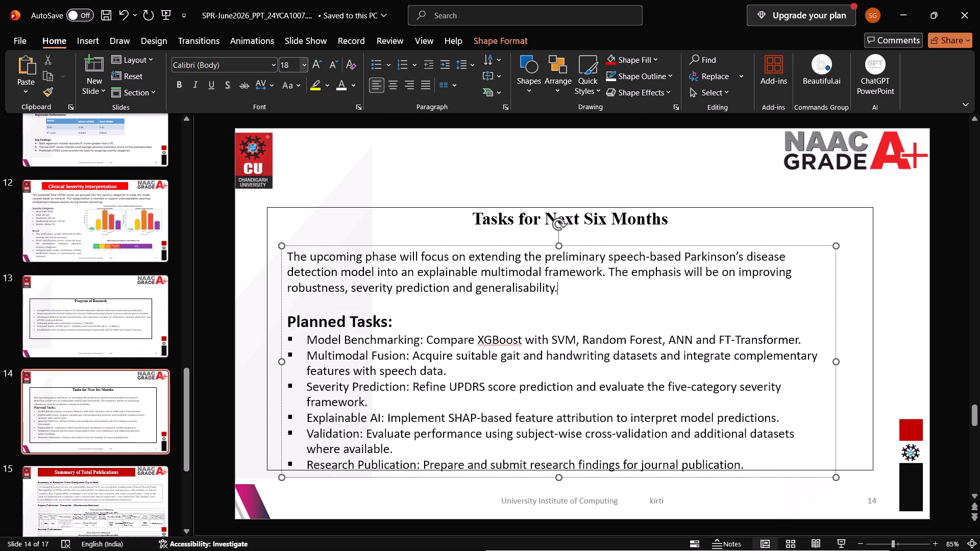
Extend the lower edge of the Tasks for Next Six Months frame downward so it encloses the last bullet with a margin.
left_click(271, 468)
left_click(276, 469)
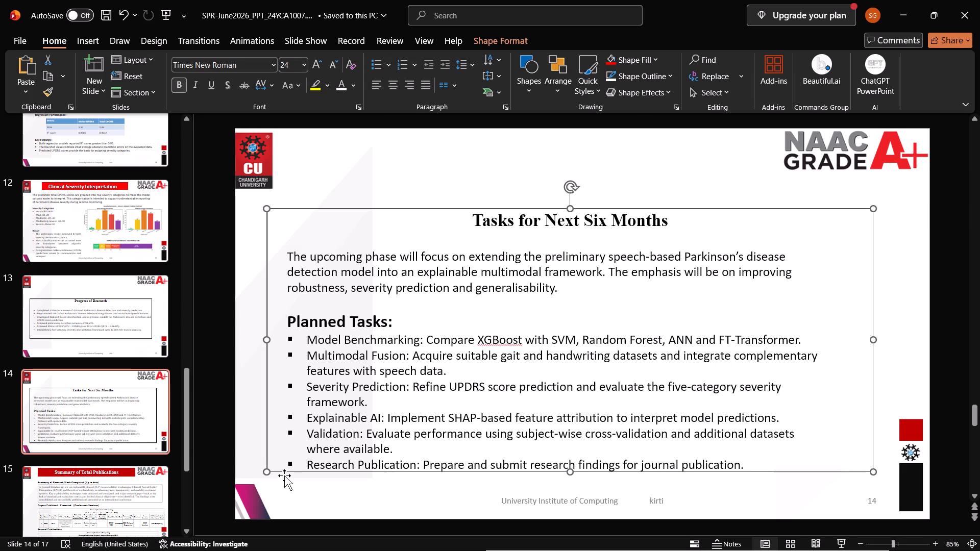
left_click_drag(572, 474, 570, 493)
left_click(546, 215)
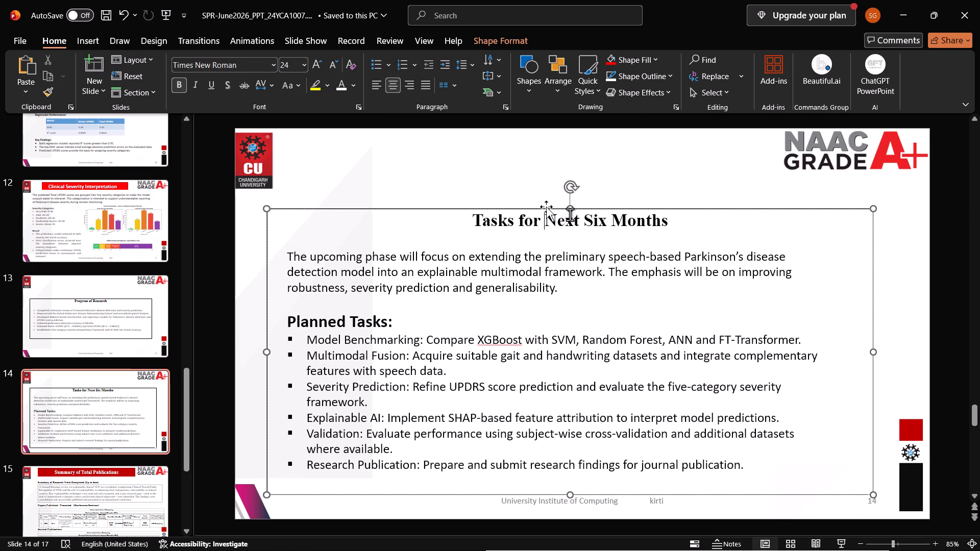
Move the Tasks for Next Six Months frame upward and extend its lower edge back below the last bullet.
left_click(587, 210)
left_click_drag(609, 207, 605, 167)
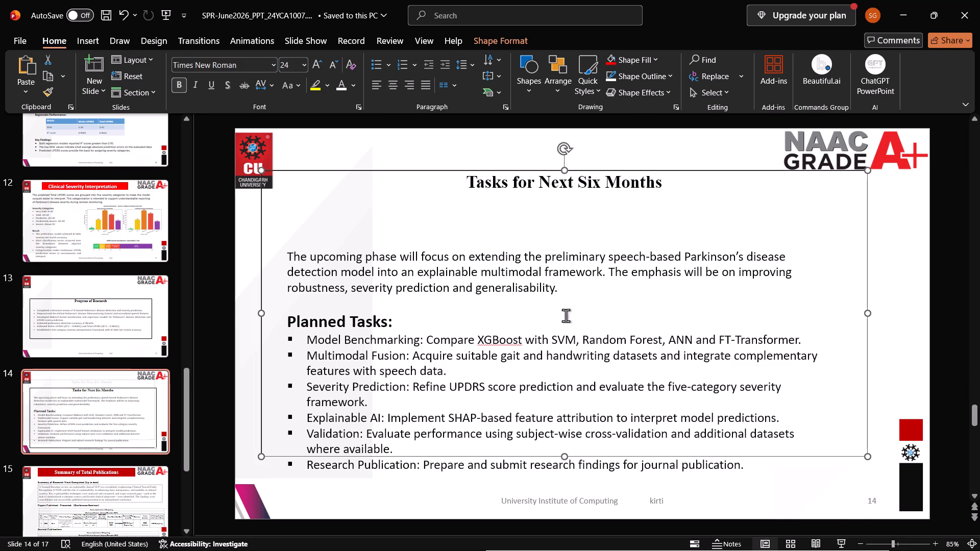
left_click_drag(567, 457, 567, 492)
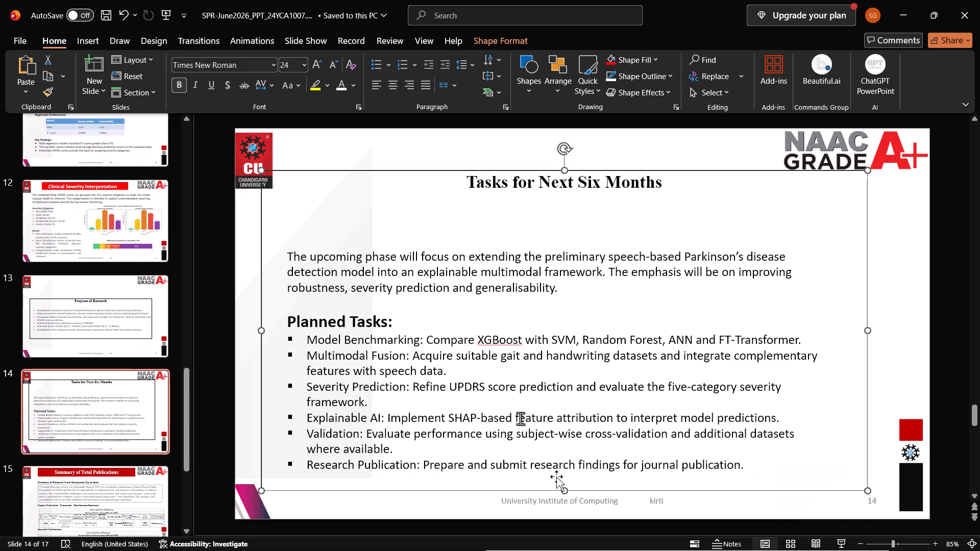
Move the body text box up within the frame so it sits closer beneath the Tasks for Next Six Months title.
left_click(514, 387)
left_click_drag(394, 473, 395, 452)
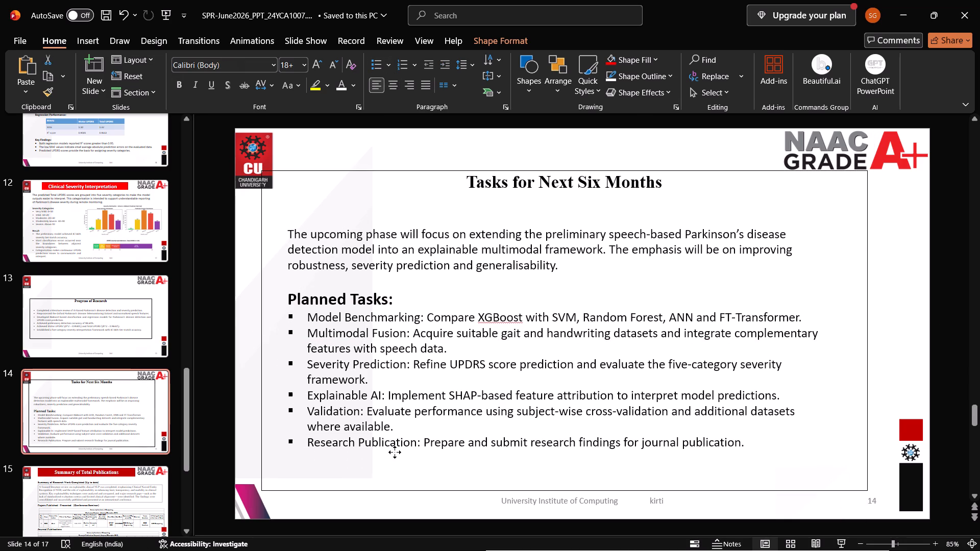
left_click_drag(395, 452, 402, 440)
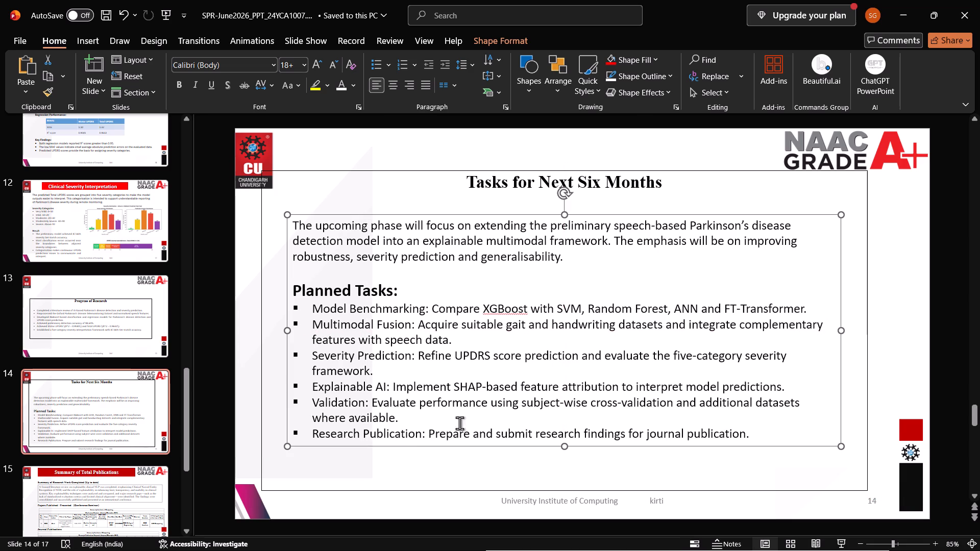
Justify all the body text on slide 14, including the introductory paragraph and the planned task bullets.
left_click(626, 411)
key("ctrl+a")
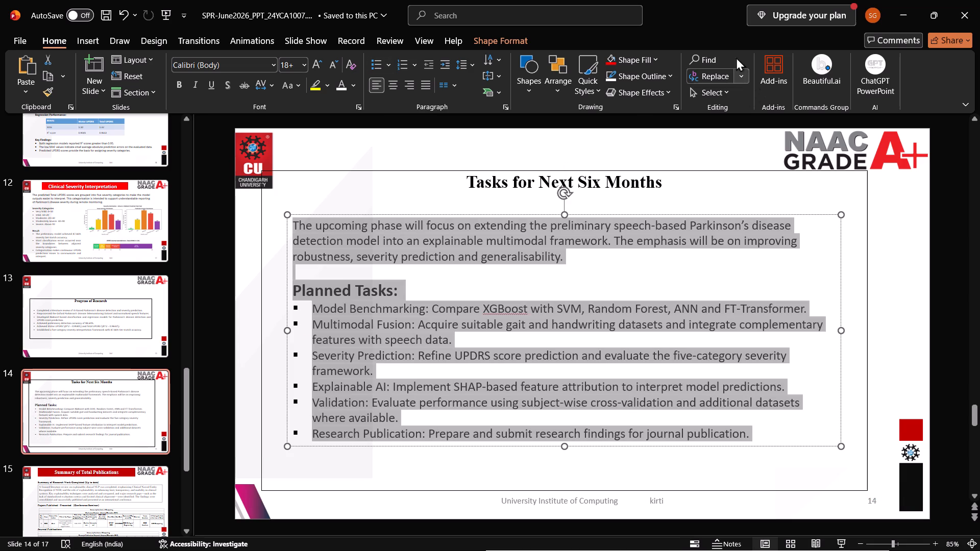
left_click(425, 88)
left_click(463, 324)
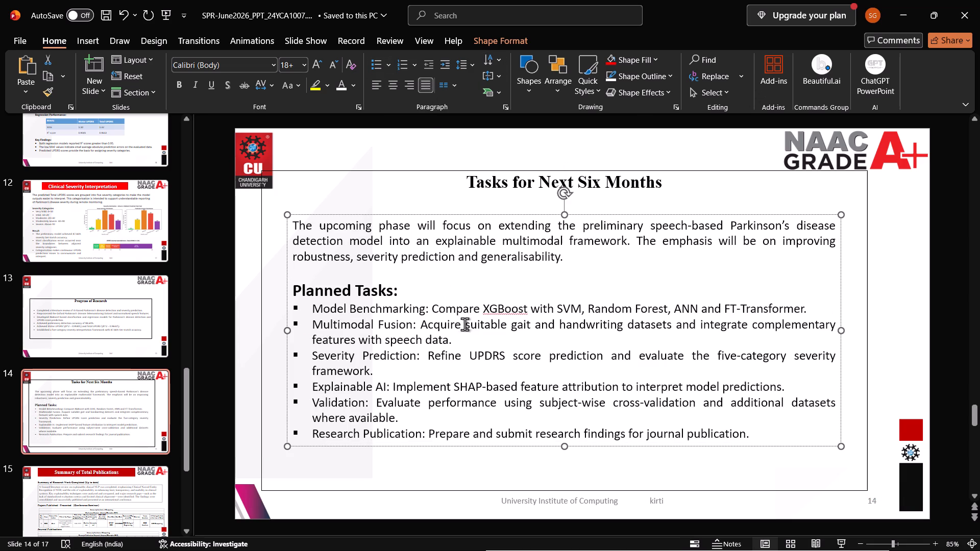
left_click_drag(845, 331, 851, 331)
left_click(619, 356)
On slide 15, shift the page number slightly downward so it sits clear of the Journal Publications table.
left_click(117, 325)
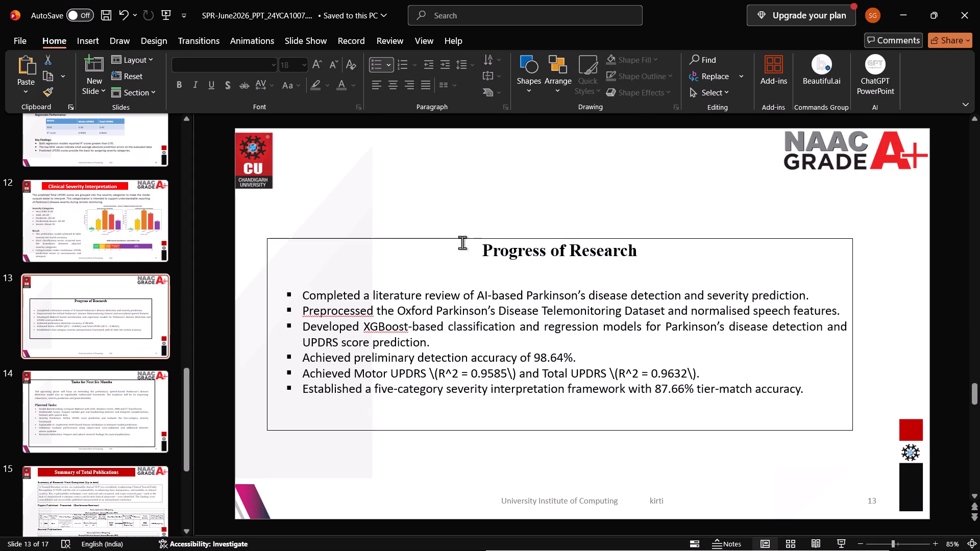
scroll(115, 401, "down", 3)
left_click(103, 312)
left_click(569, 382)
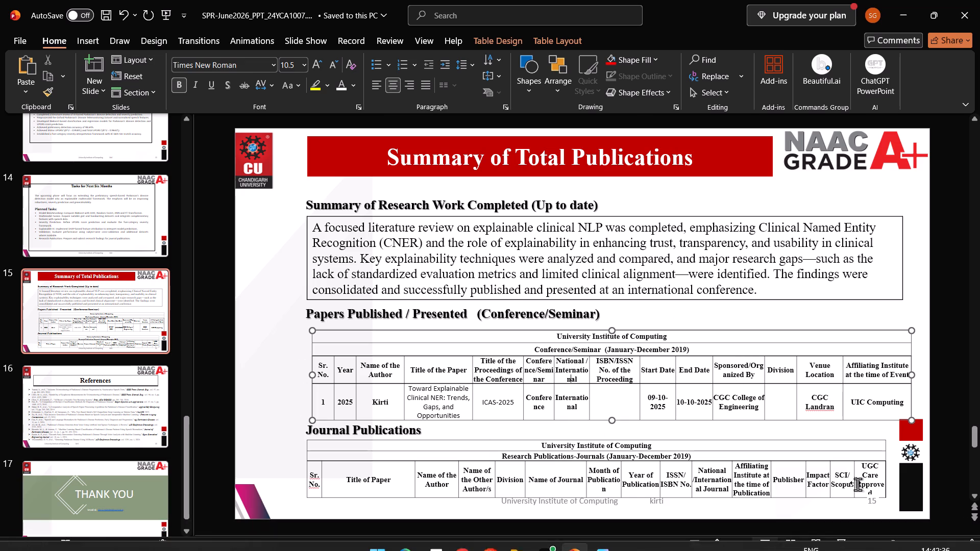
left_click(874, 500)
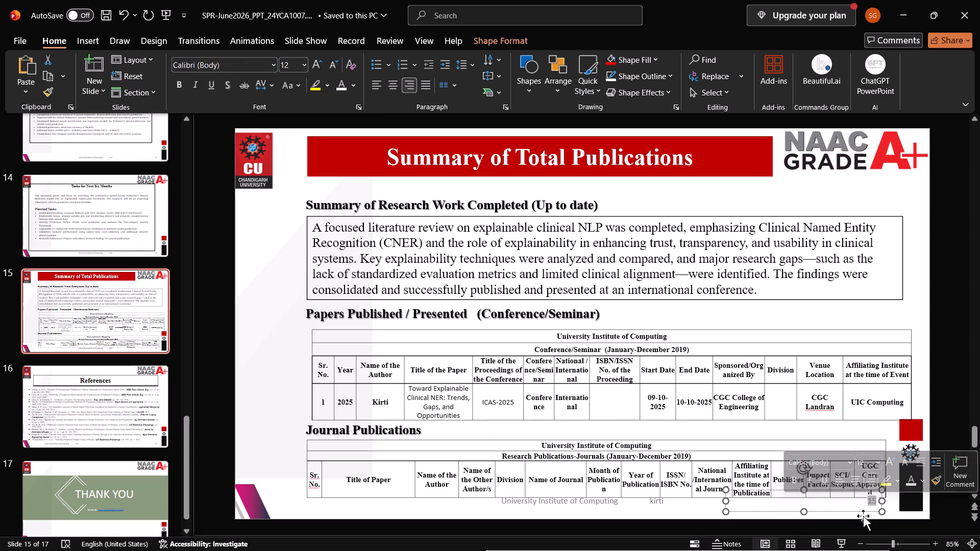
left_click_drag(862, 510, 865, 519)
left_click(699, 512)
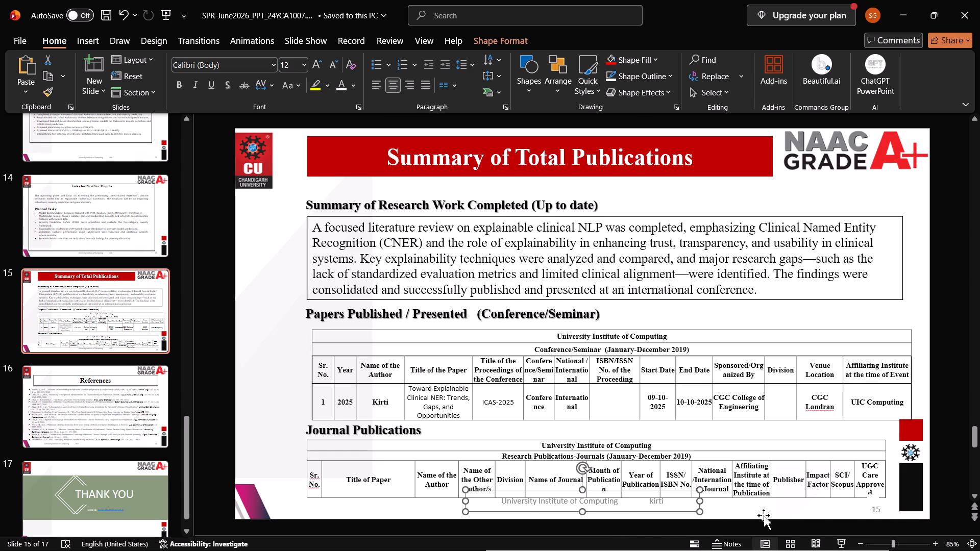
Lower the top edge of the small box beside slide 15's page number to uncover the UGC Care Approved header.
left_click(870, 510)
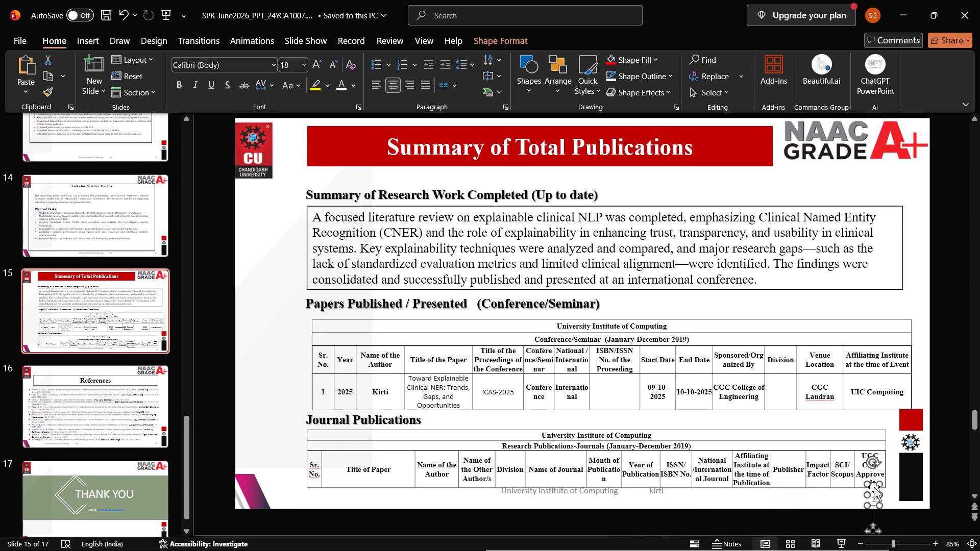
scroll(874, 489, "up", 4, "ctrl")
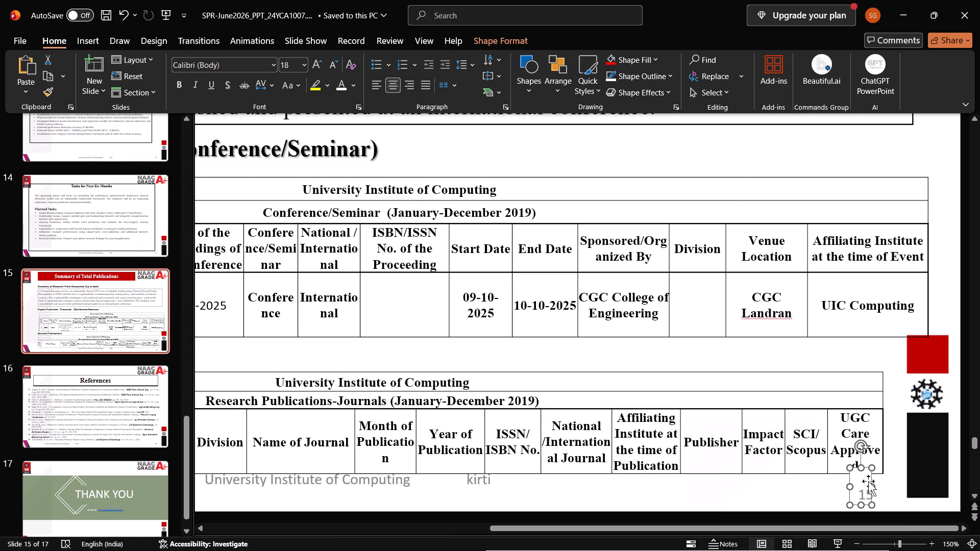
left_click_drag(862, 468, 863, 482)
left_click(802, 496)
scroll(802, 496, "down", 4, "ctrl")
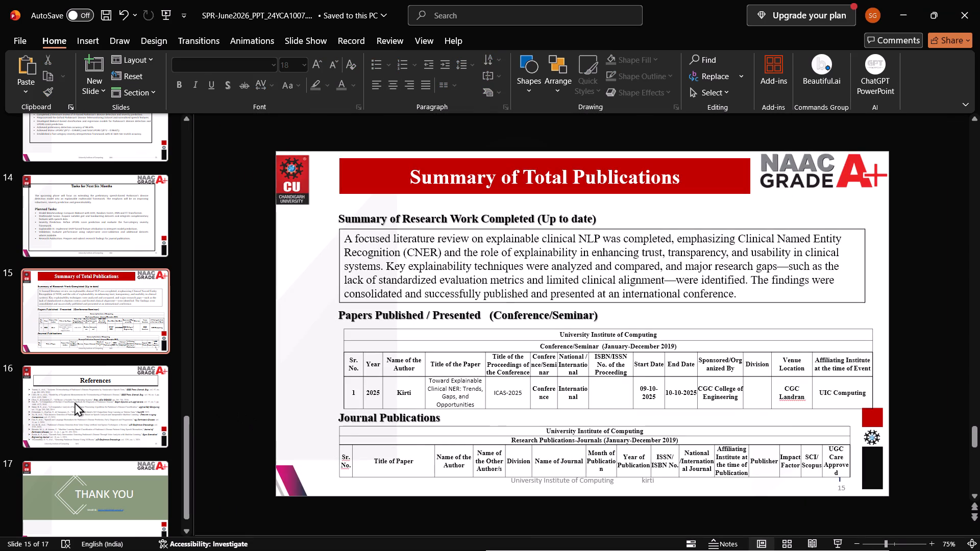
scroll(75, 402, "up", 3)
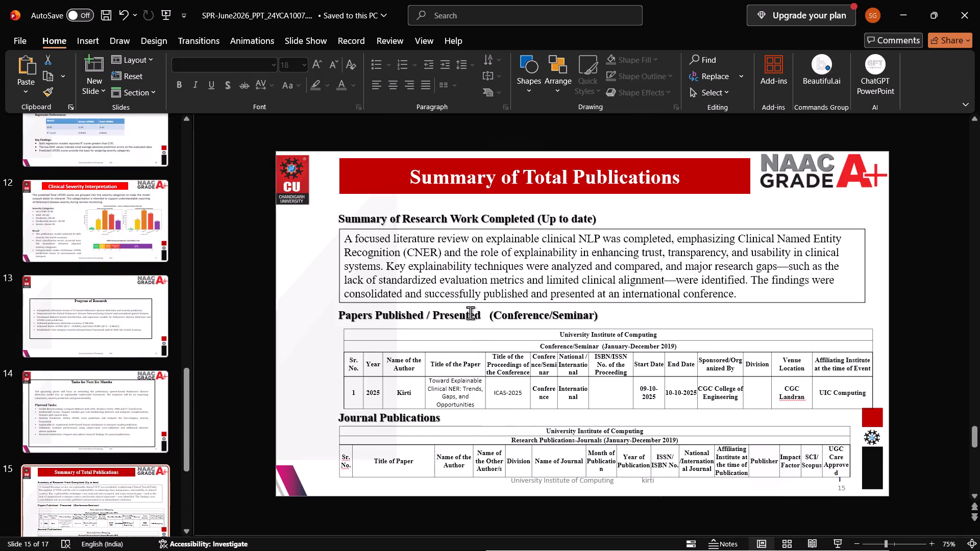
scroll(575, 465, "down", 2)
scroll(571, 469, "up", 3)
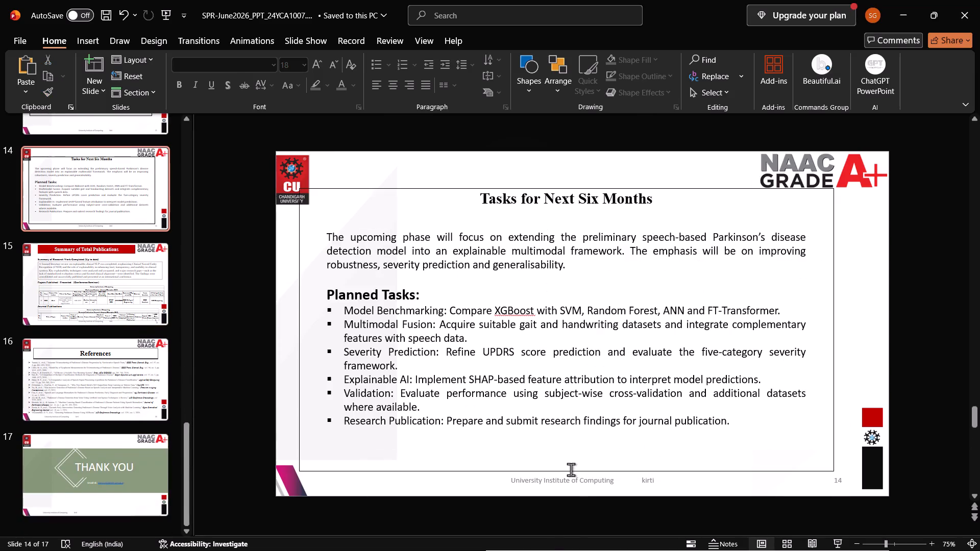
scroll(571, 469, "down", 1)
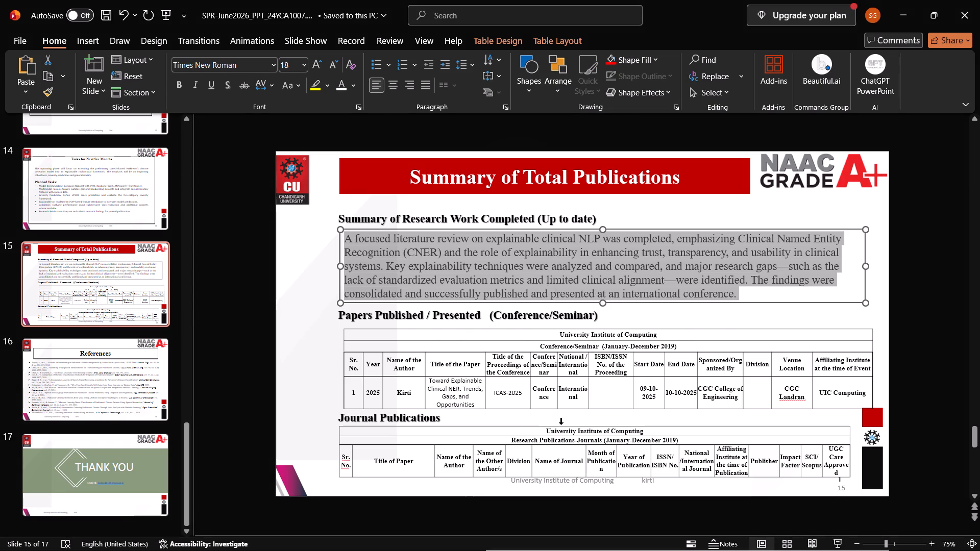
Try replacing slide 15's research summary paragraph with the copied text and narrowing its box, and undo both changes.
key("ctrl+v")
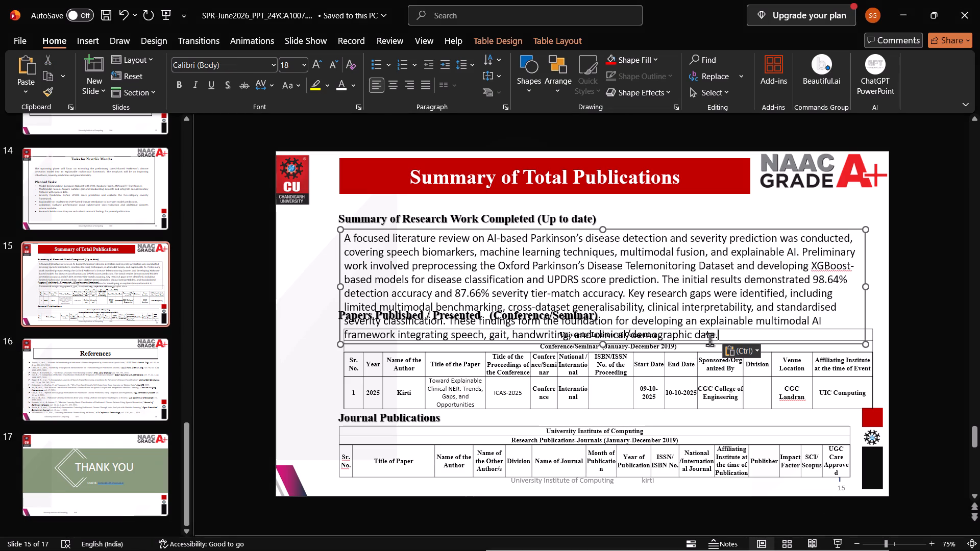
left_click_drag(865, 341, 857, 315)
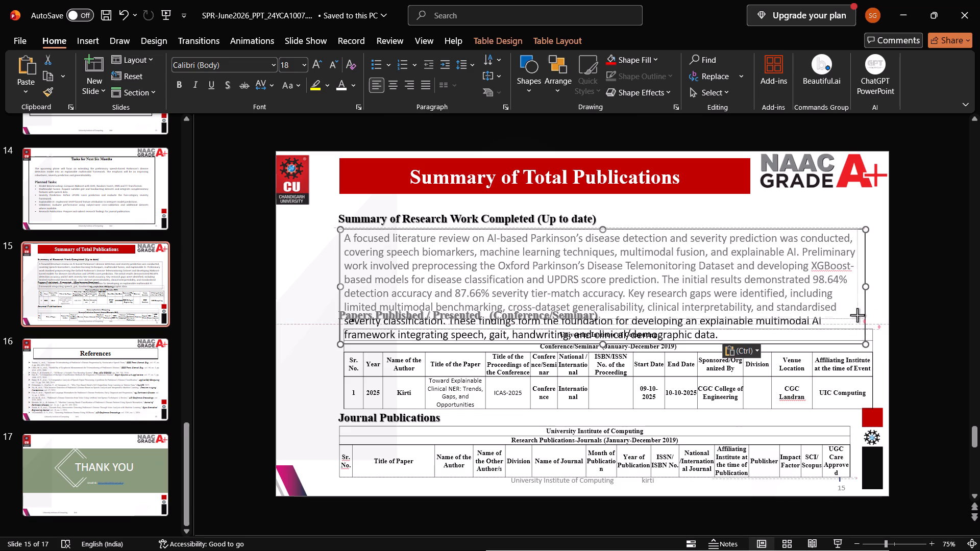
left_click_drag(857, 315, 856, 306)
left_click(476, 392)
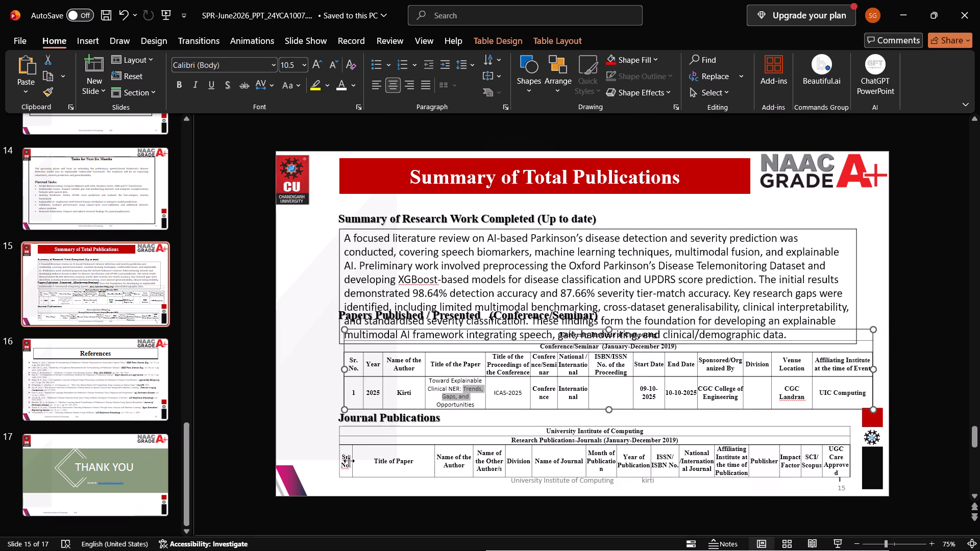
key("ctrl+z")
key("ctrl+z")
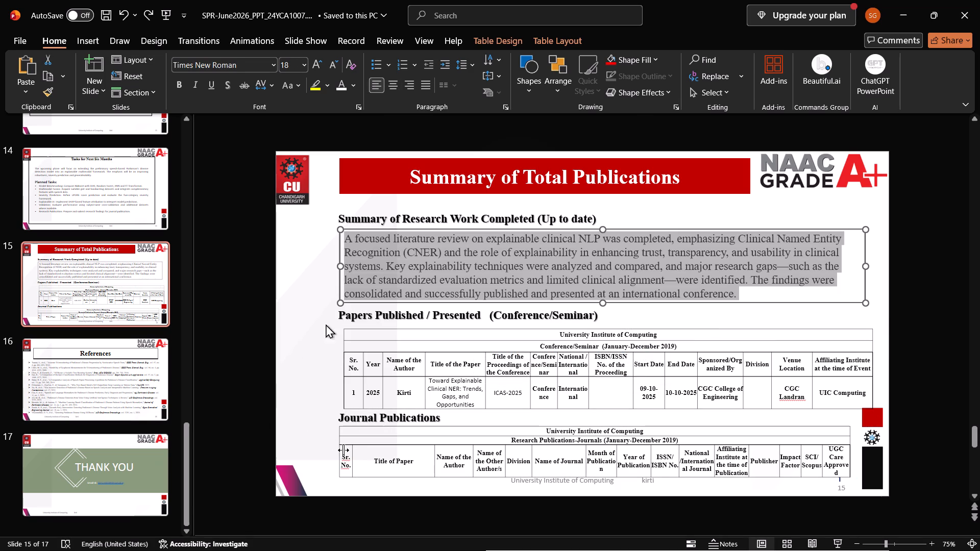
Move the Summary of Research Work Completed heading up to just below the red title banner.
left_click(479, 225)
left_click(477, 218)
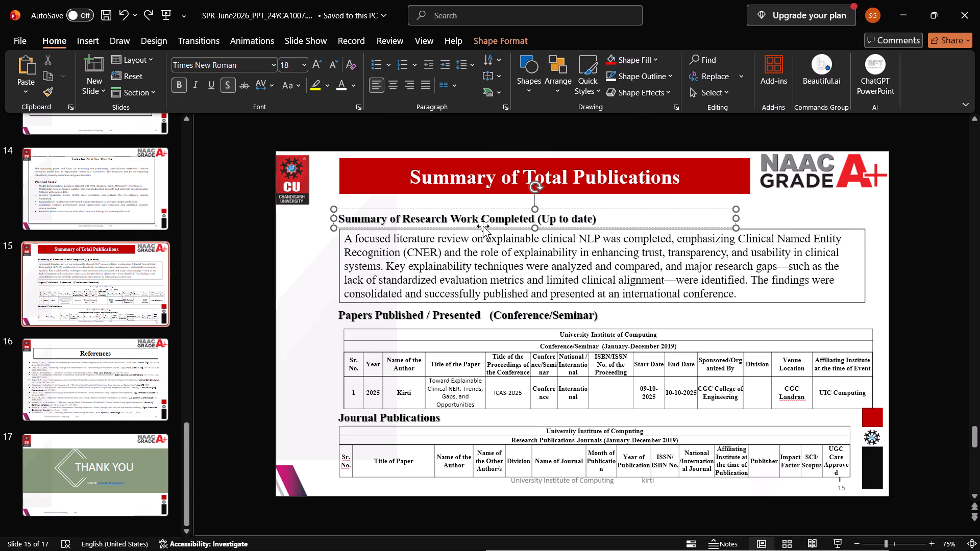
left_click(570, 221)
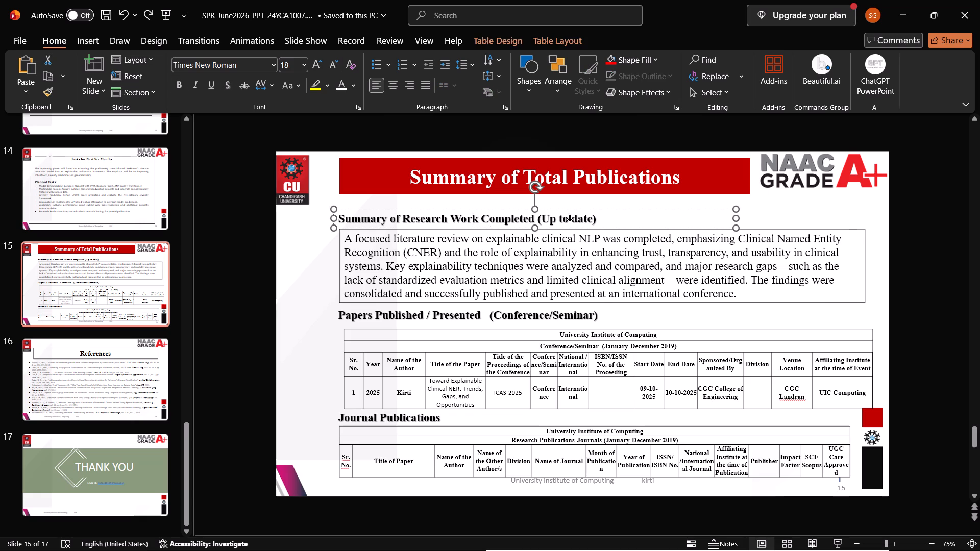
left_click(626, 221)
left_click_drag(669, 218, 667, 213)
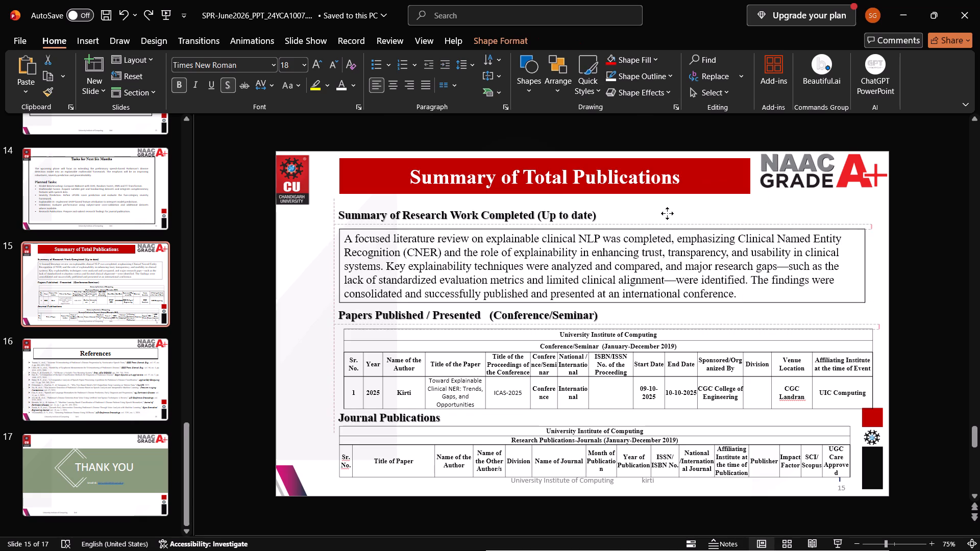
left_click_drag(667, 213, 666, 202)
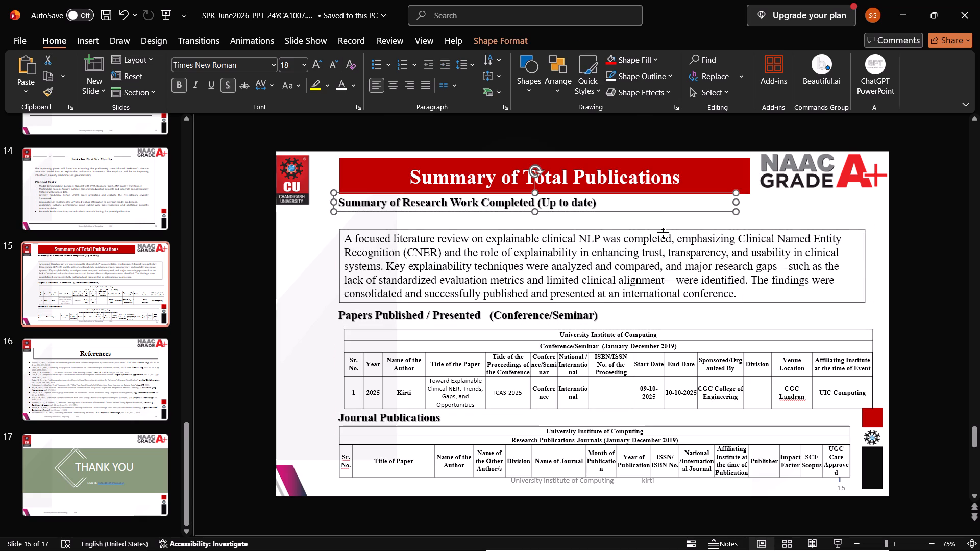
Extend the research summary box upward so its top edge sits just below the raised heading.
left_click(663, 233)
left_click_drag(604, 228, 603, 216)
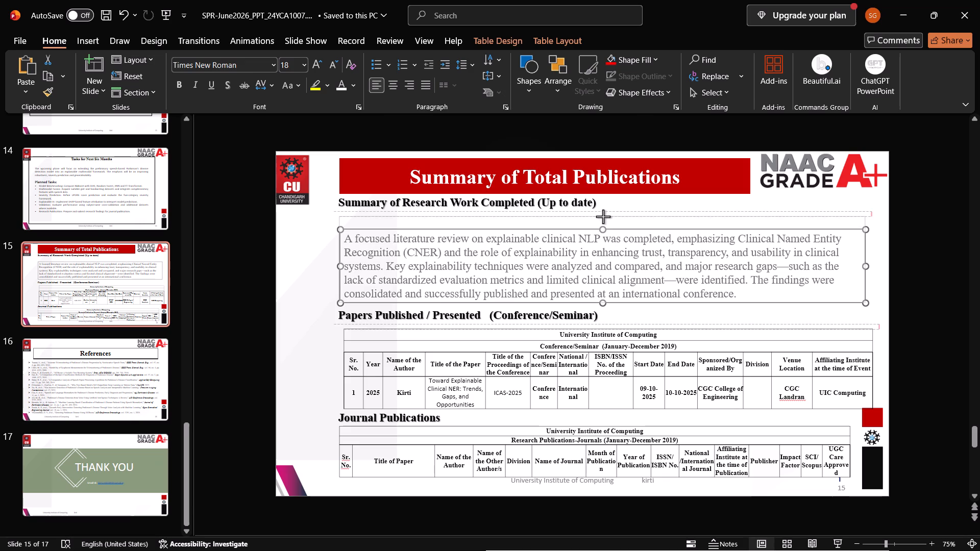
left_click_drag(603, 216, 602, 211)
Replace the clinical NLP paragraph in the research summary box with the copied Parkinson's disease summary.
triple_click(631, 290)
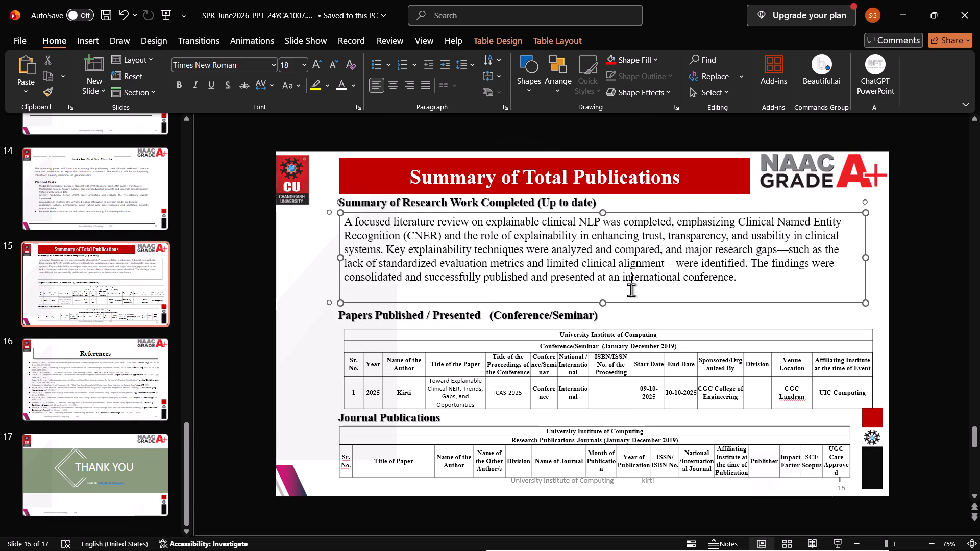
double_click(631, 290)
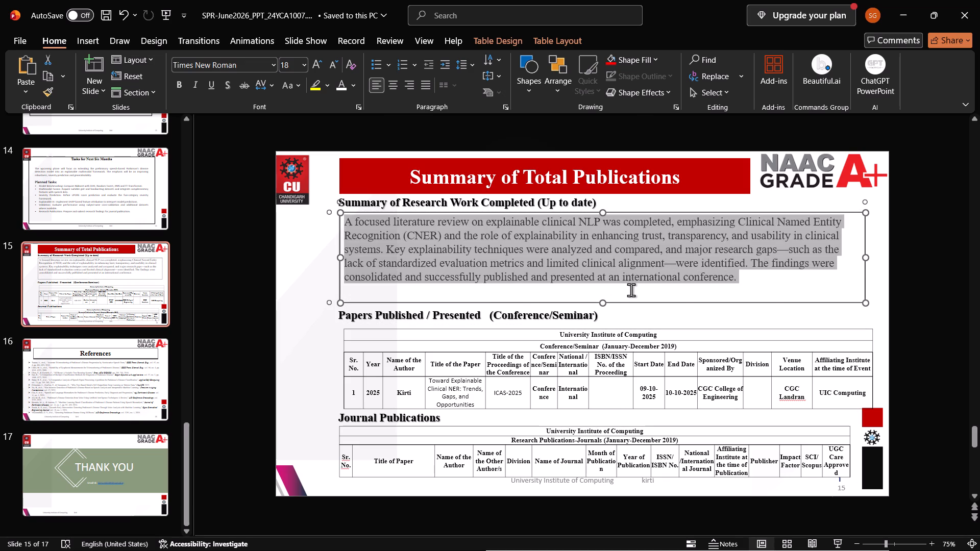
key("ctrl+v")
Narrow the red Summary of Total Publications banner from its right side and move it up to the slide's top edge.
left_click(542, 182)
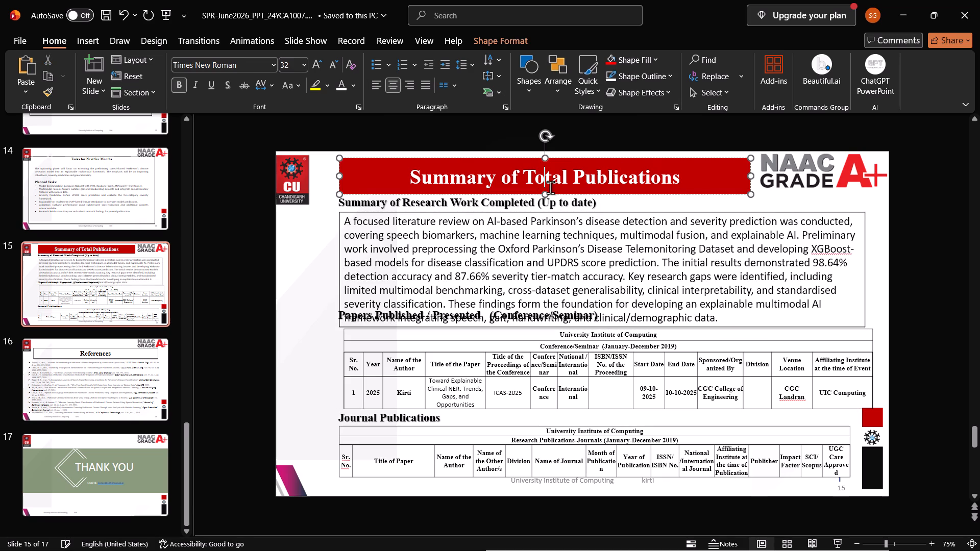
left_click_drag(751, 195, 726, 195)
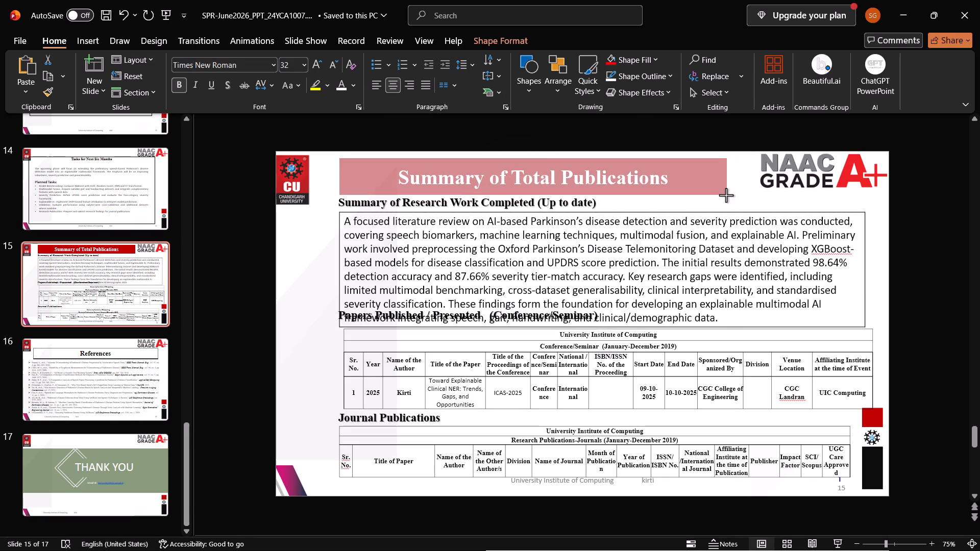
left_click_drag(726, 195, 723, 194)
left_click_drag(505, 191, 504, 186)
Move the Summary of Research Work Completed heading slightly higher and to the right, closer to the title banner.
left_click(504, 207)
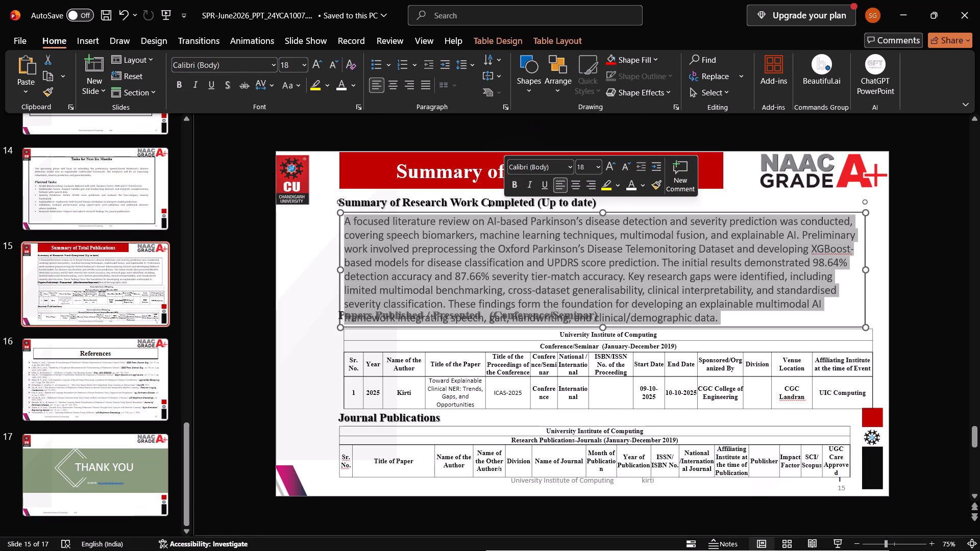
double_click(484, 207)
left_click(471, 205)
left_click(468, 199)
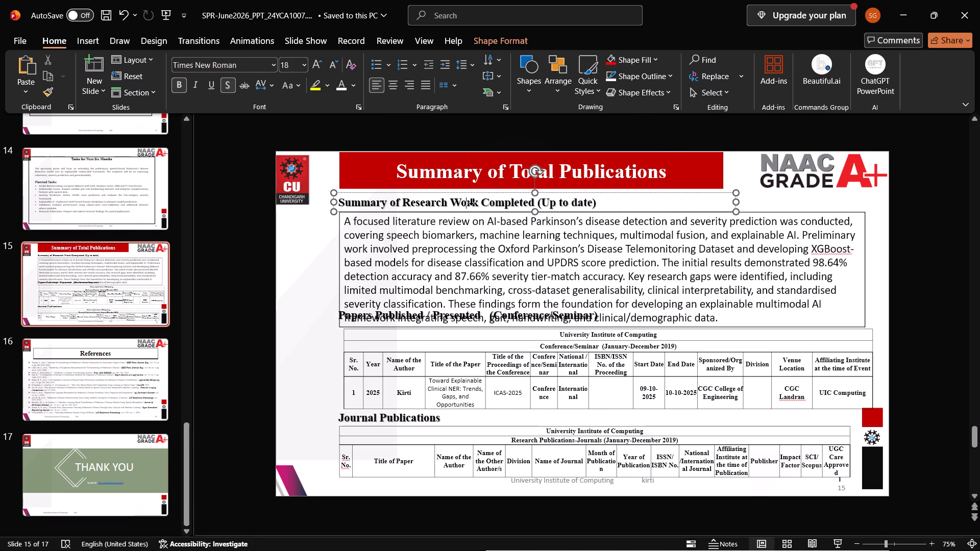
left_click(478, 211)
left_click_drag(478, 211, 477, 205)
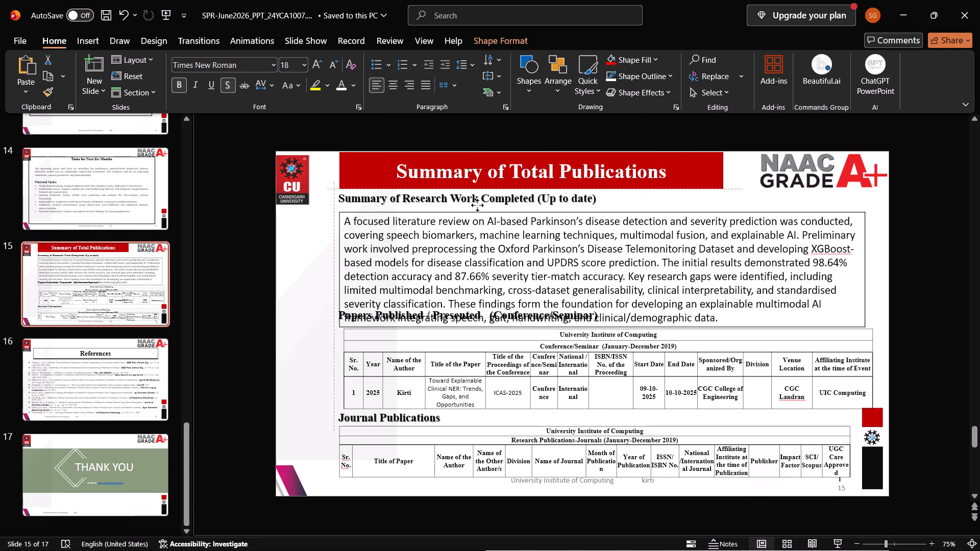
left_click_drag(477, 205, 482, 205)
Extend the top edge of the research summary box slightly higher, closer to its heading.
left_click(482, 219)
left_click_drag(604, 213, 604, 206)
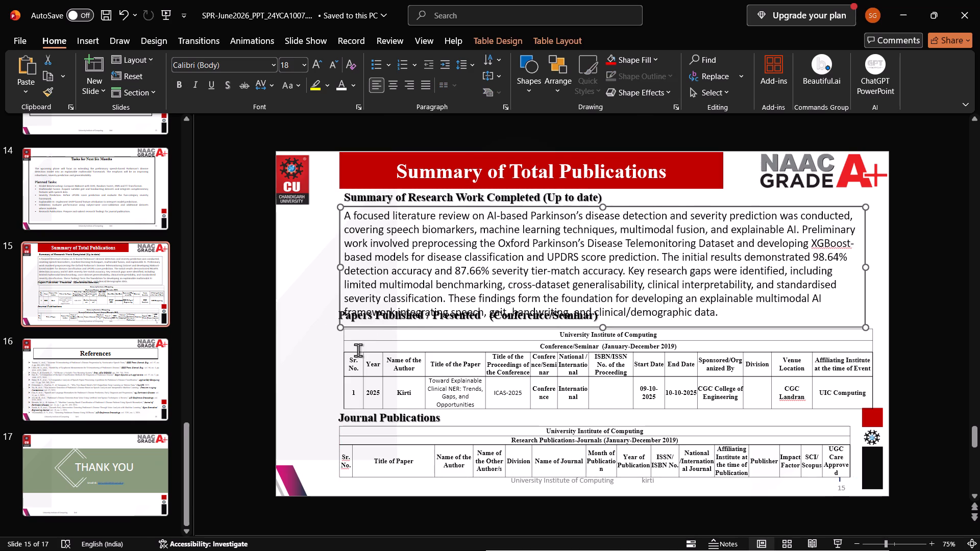
Move the Journal Publications table slightly left on slide 15.
left_click(345, 473)
left_click_drag(349, 479, 334, 481)
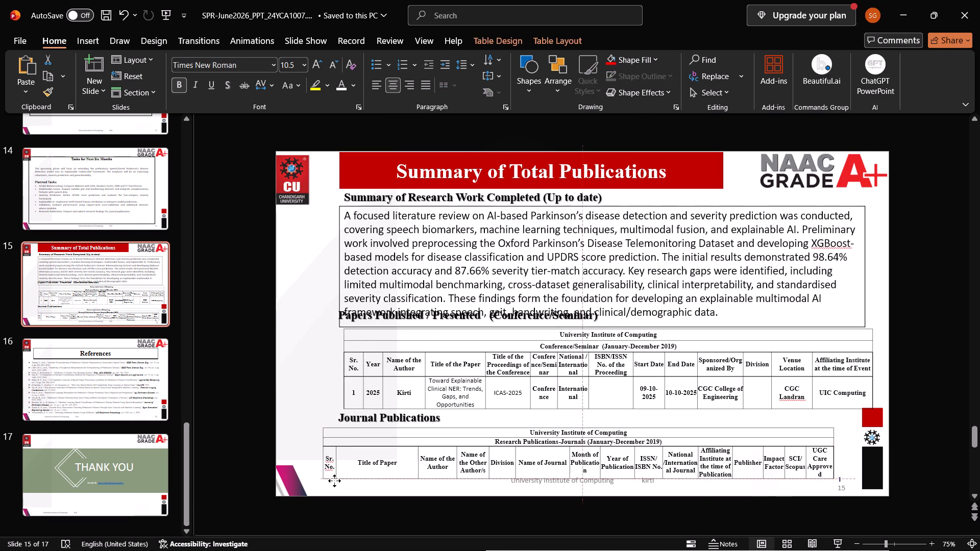
left_click_drag(334, 481, 344, 477)
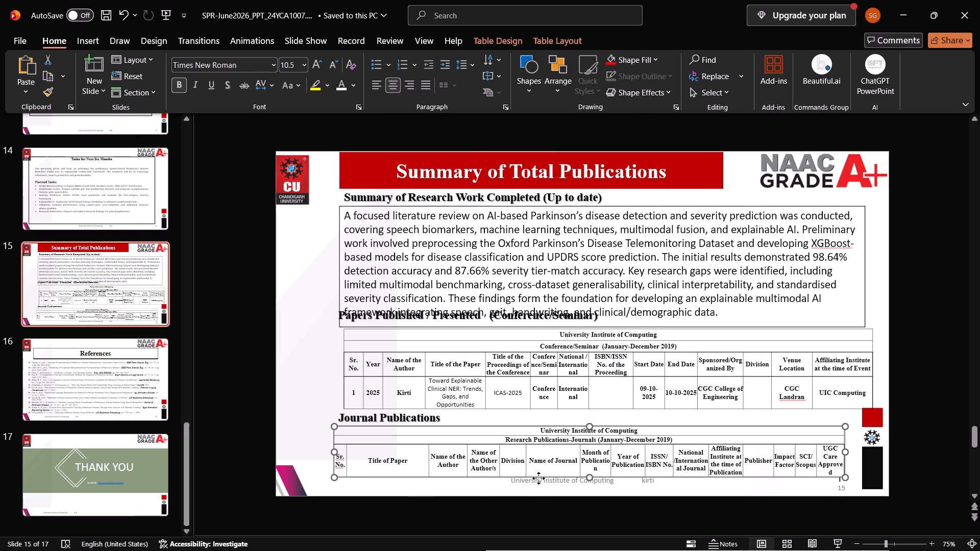
Move the University Institute of Computing footer down to the slide's bottom edge and slightly left, clear of the journal table.
left_click(538, 478)
left_click(540, 482)
left_click_drag(538, 490, 537, 496)
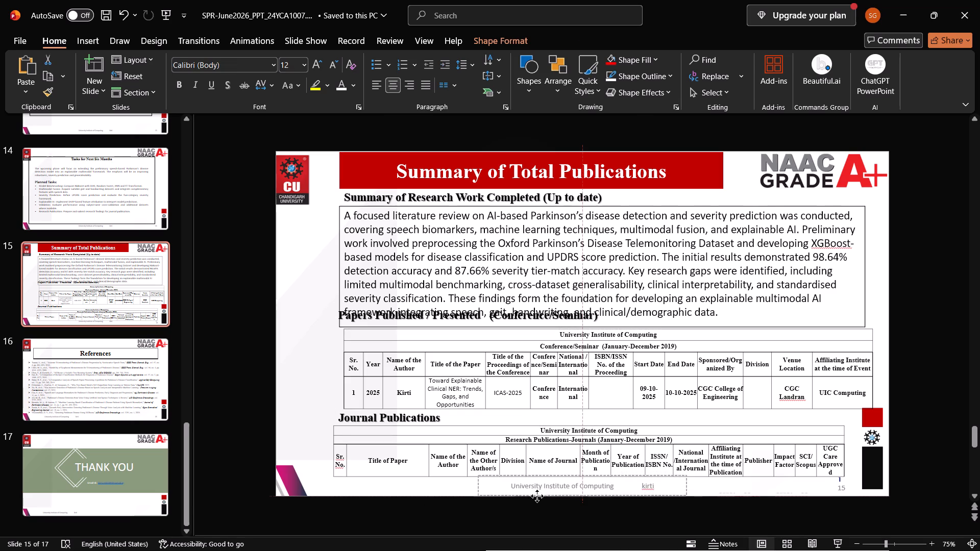
left_click_drag(537, 496, 524, 498)
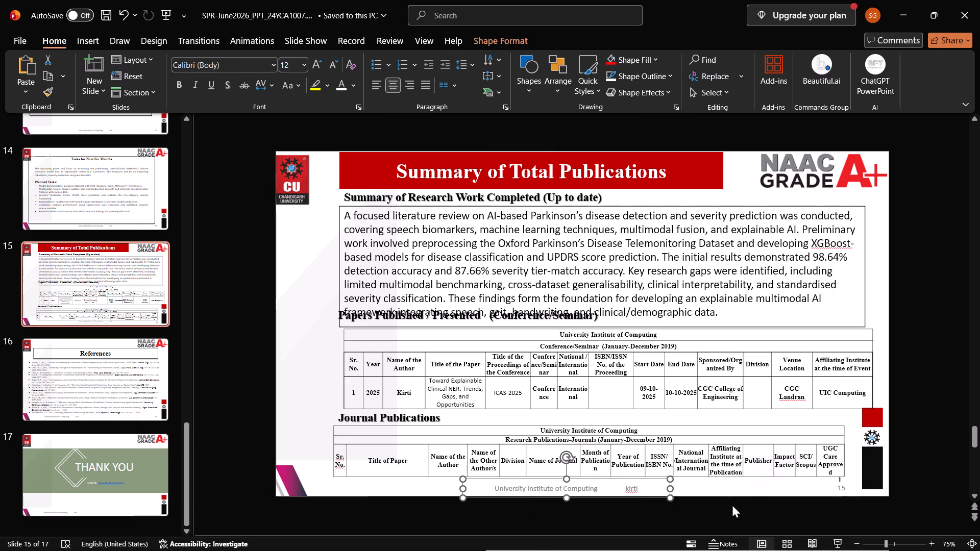
Shift the Journal Publications table left and down so it sits just above the footer.
left_click(711, 460)
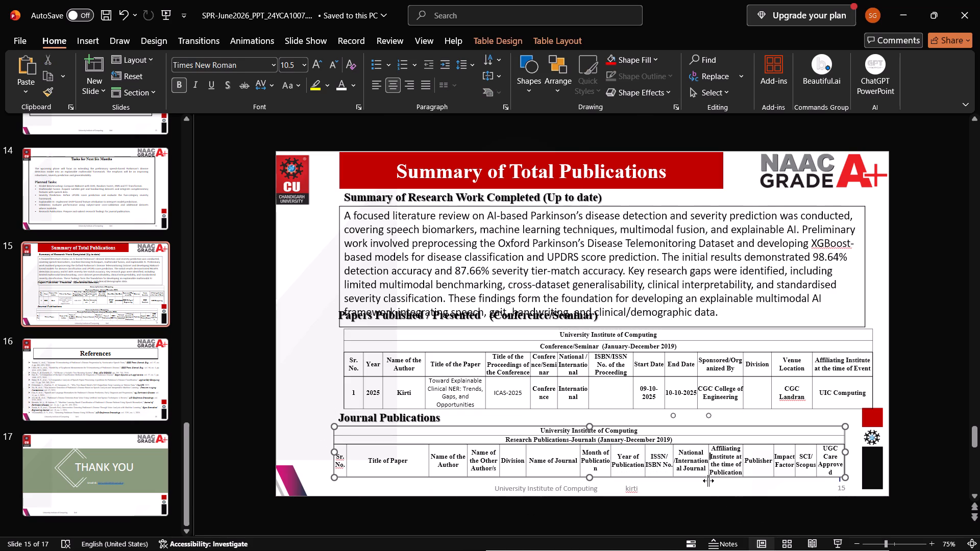
left_click_drag(788, 477, 788, 479)
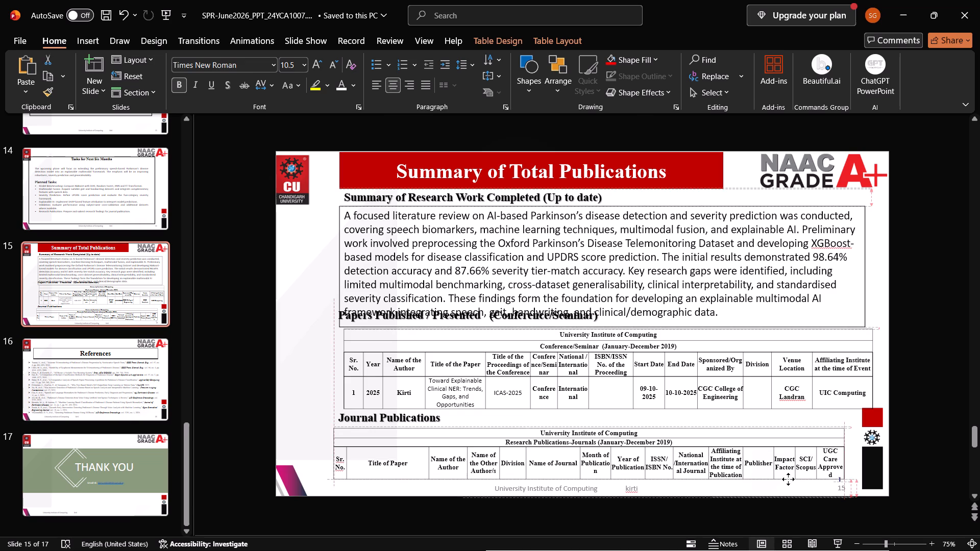
left_click_drag(788, 479, 773, 465)
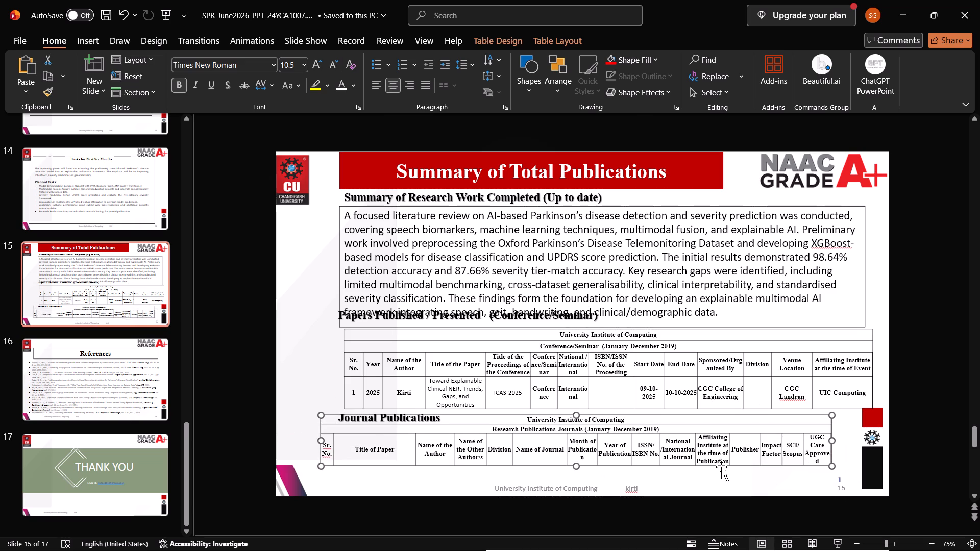
left_click_drag(721, 467, 724, 479)
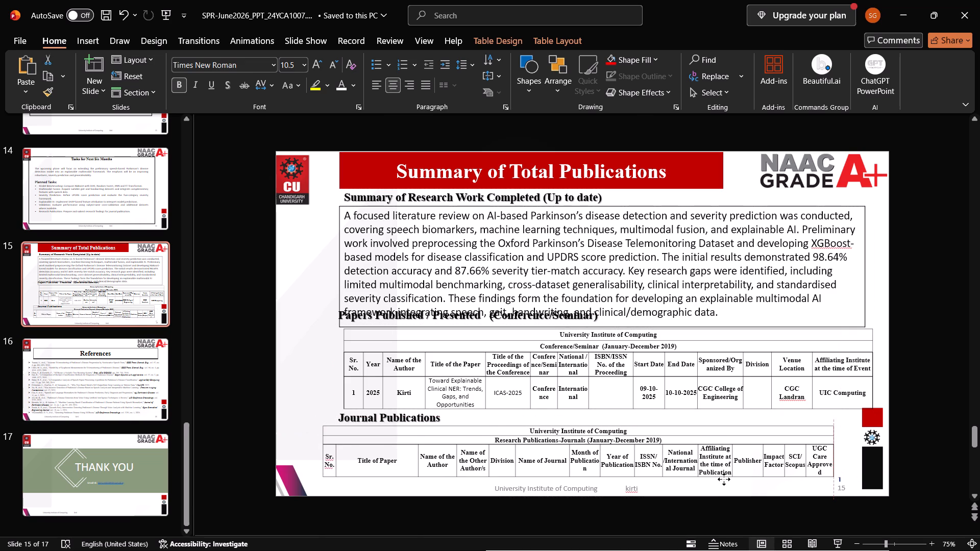
left_click_drag(724, 479, 714, 483)
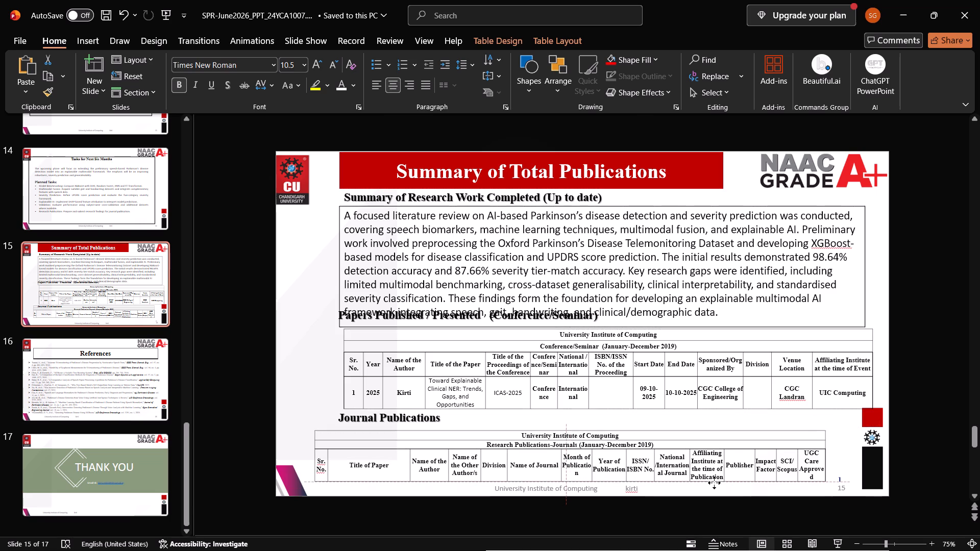
left_click_drag(714, 483, 725, 483)
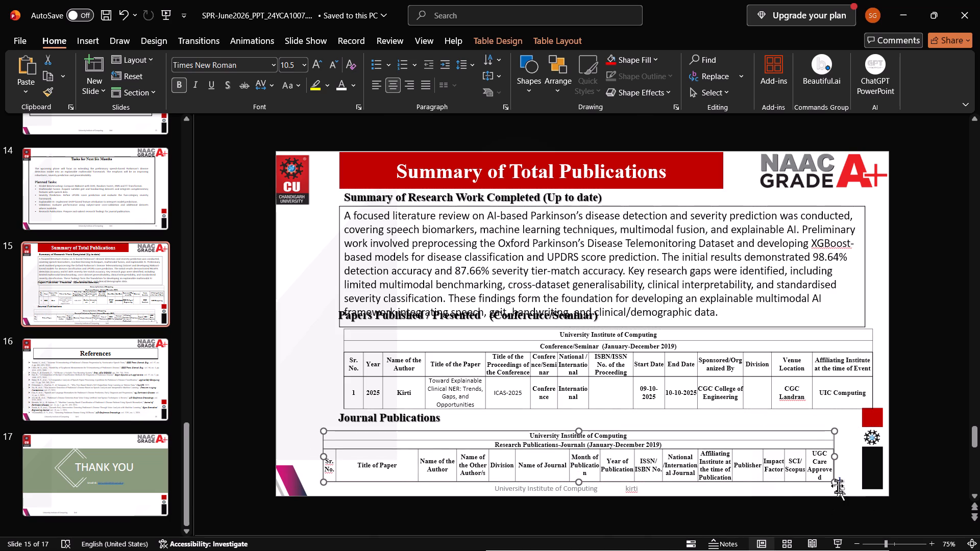
Clear the small box containing "1" away from slide 15's page number.
left_click(843, 490)
left_click(847, 461)
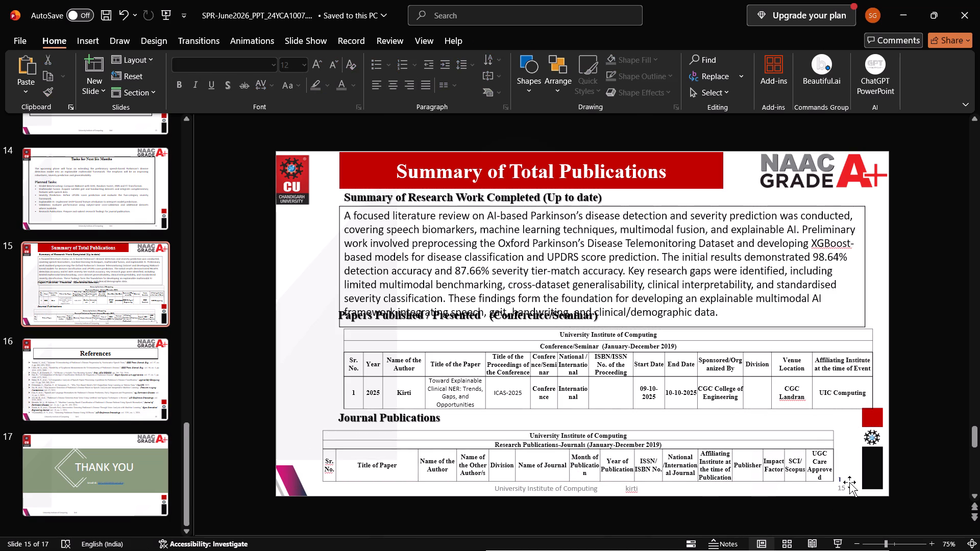
left_click(849, 482)
left_click_drag(834, 484, 836, 478)
left_click(837, 482)
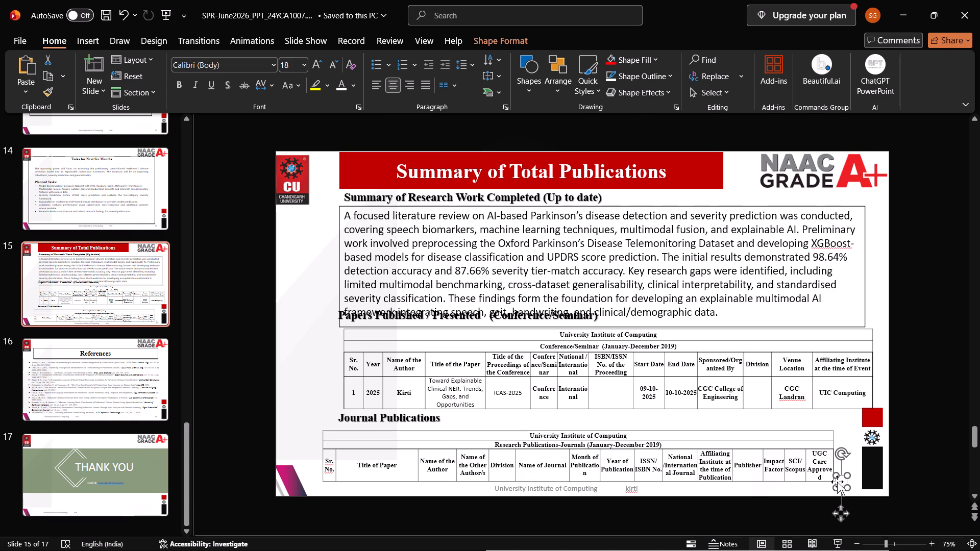
left_click(847, 481)
left_click(843, 495)
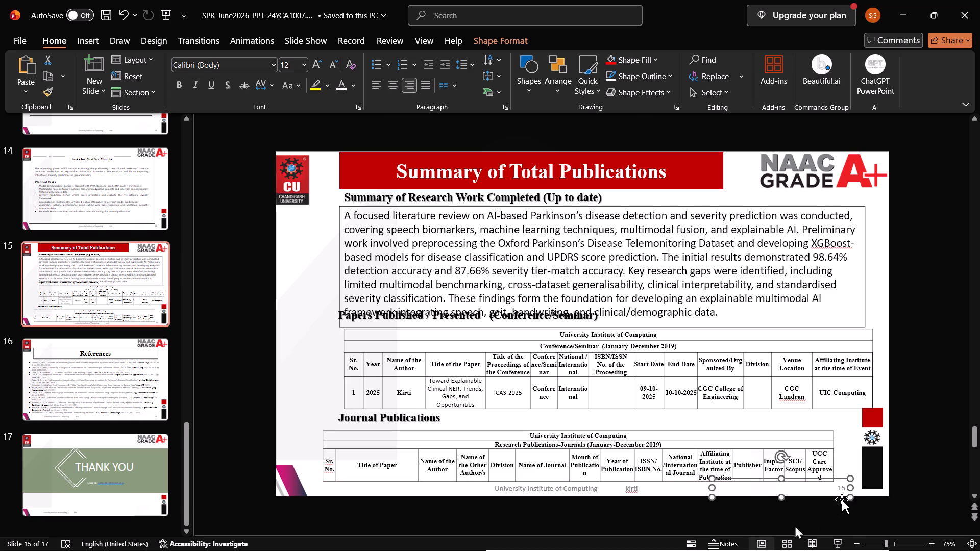
left_click(790, 524)
Move the conference/seminar table on slide 15 left so its left edge lines up with the journal table.
left_click(538, 356)
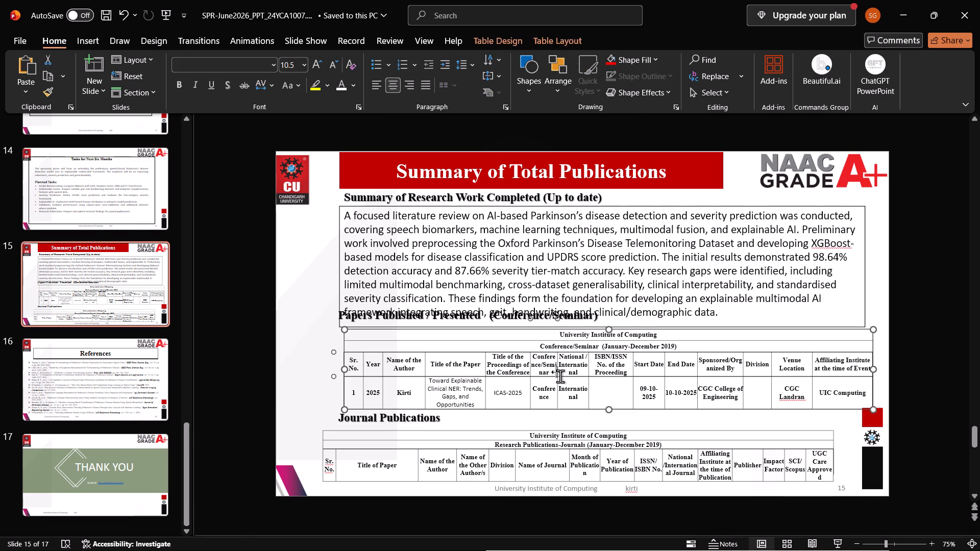
left_click(504, 406)
left_click_drag(504, 410, 491, 410)
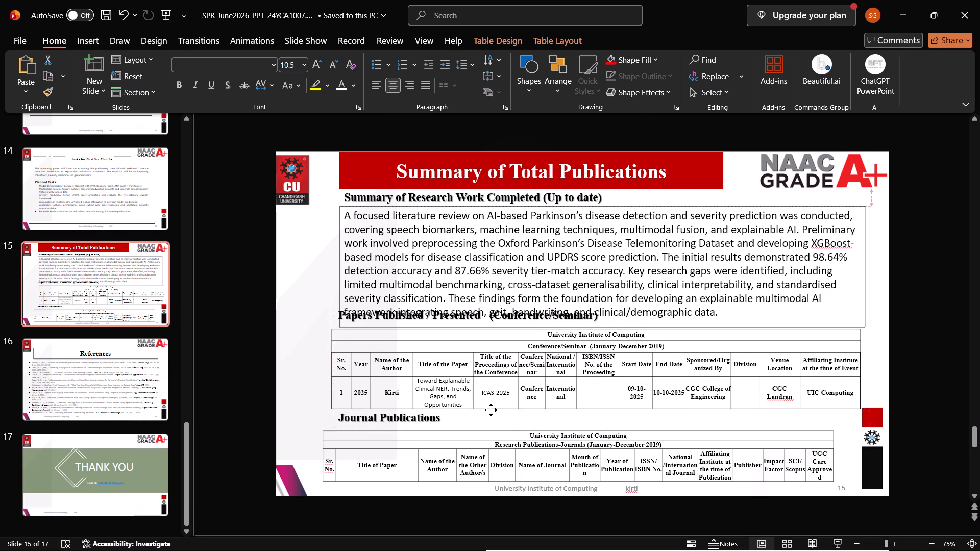
left_click_drag(491, 410, 485, 410)
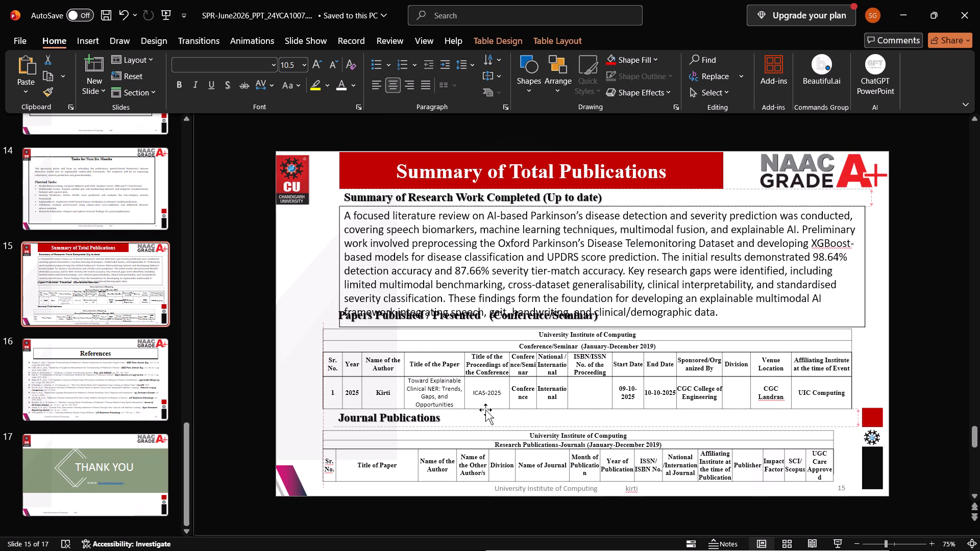
Move the Journal Publications heading left and slightly down so it sits directly above the journal table.
left_click(422, 420)
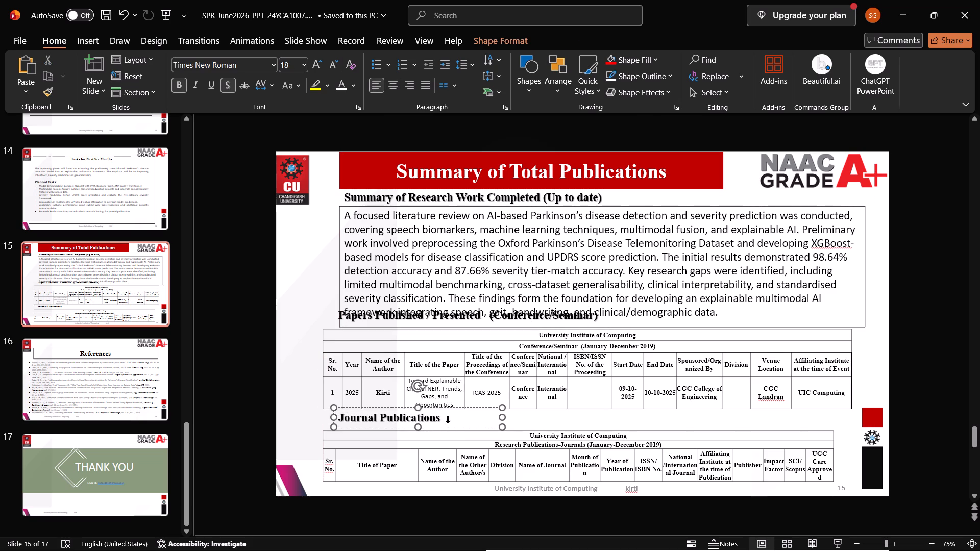
left_click_drag(449, 425, 433, 430)
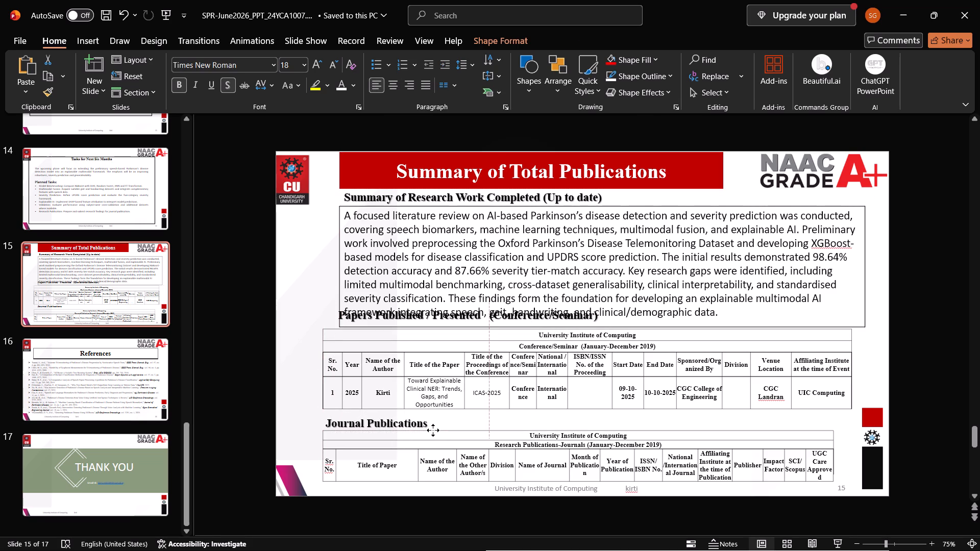
left_click_drag(433, 430, 432, 430)
left_click_drag(432, 430, 431, 430)
Nudge the conference/seminar table slightly down towards the Journal Publications heading.
left_click(457, 387)
left_click_drag(470, 408, 471, 413)
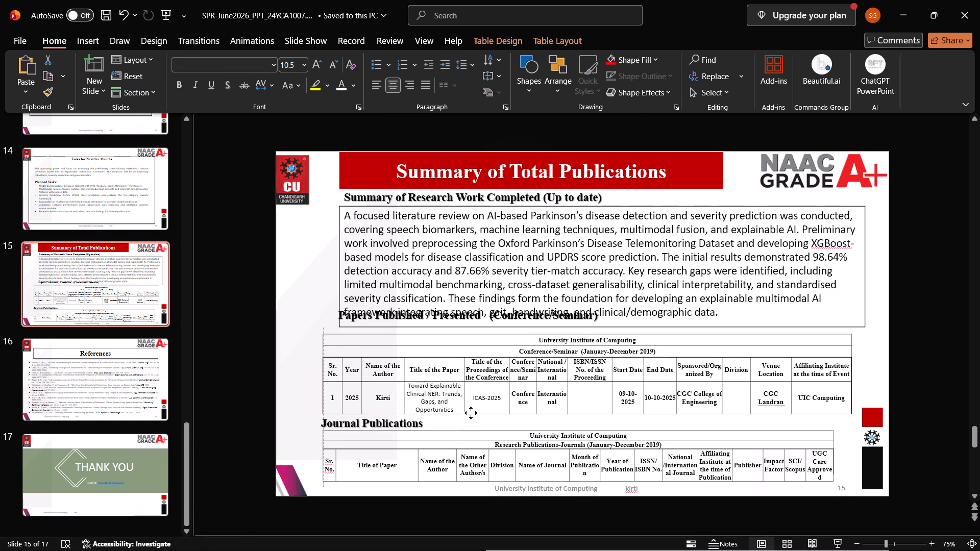
left_click_drag(471, 413, 472, 413)
Shift the research summary text box to the right, clear of the start of the Papers Published / Presented heading.
left_click(503, 324)
left_click(503, 318)
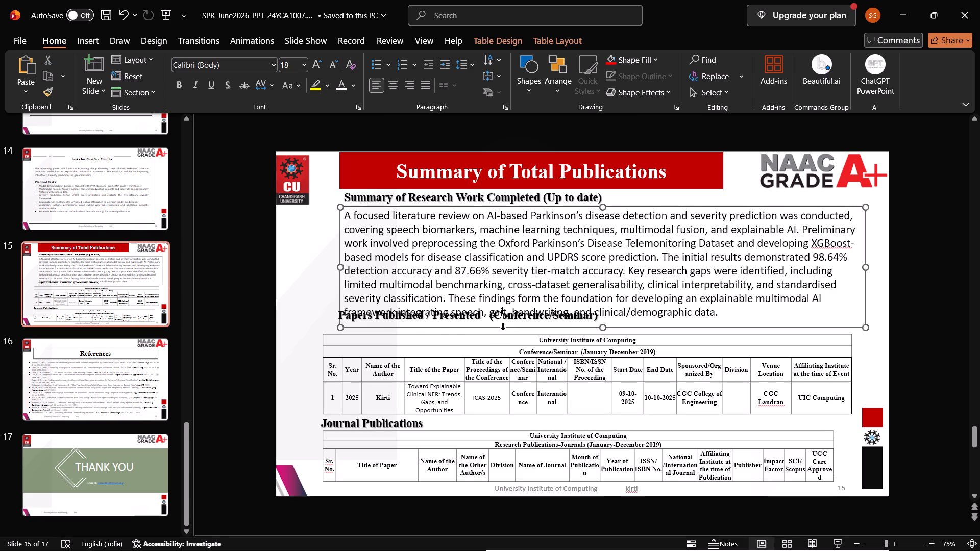
left_click(346, 320)
left_click(346, 313)
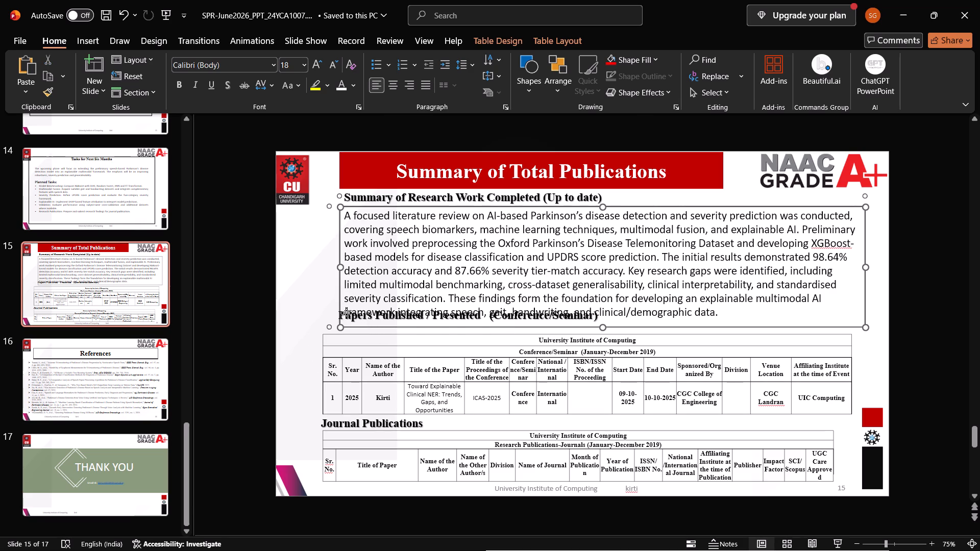
left_click(601, 320)
left_click_drag(600, 316, 491, 320)
left_click(462, 304)
left_click(464, 315)
left_click(357, 291)
left_click(341, 283)
left_click_drag(341, 283, 367, 282)
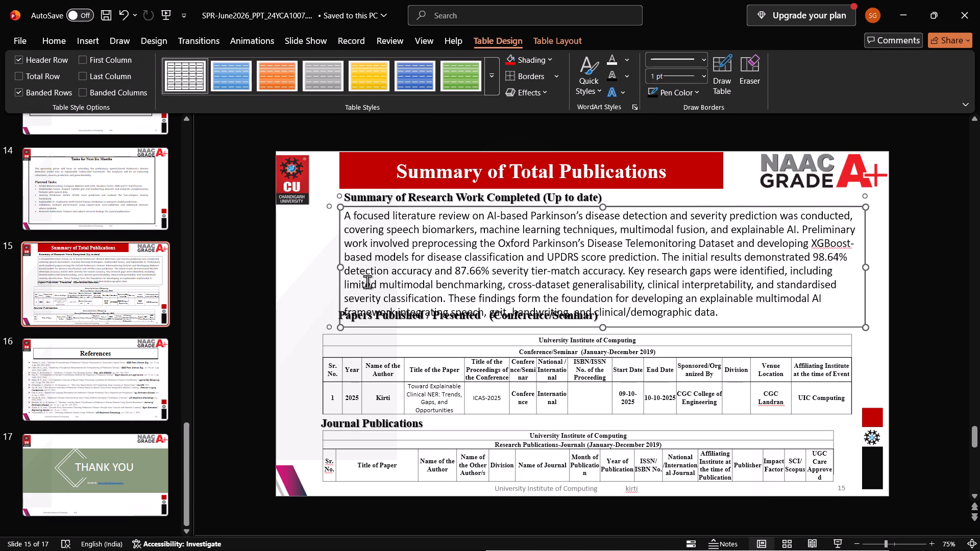
left_click_drag(367, 282, 366, 282)
left_click_drag(341, 282, 389, 280)
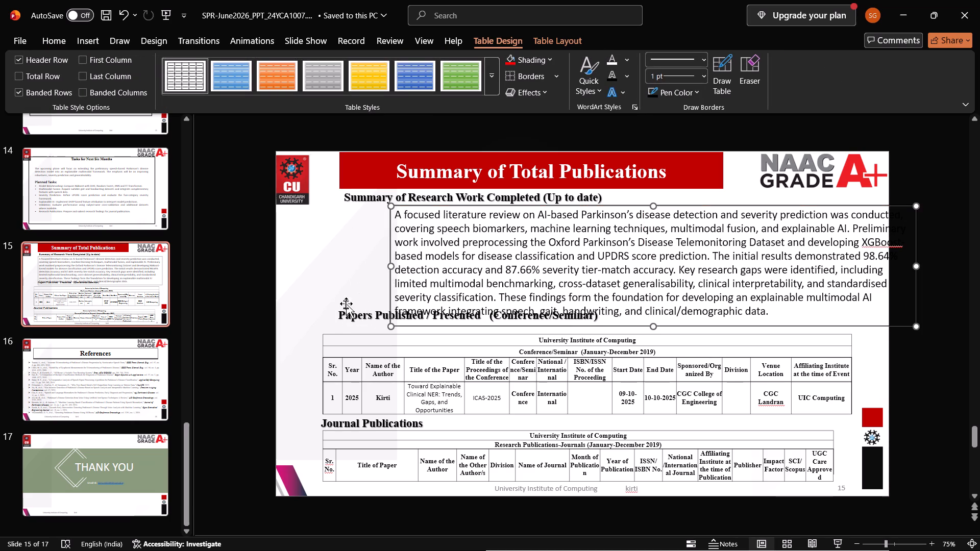
Move the Papers Published / Presented heading left and down, directly above the conference/seminar table.
left_click(345, 314)
left_click_drag(350, 322, 334, 336)
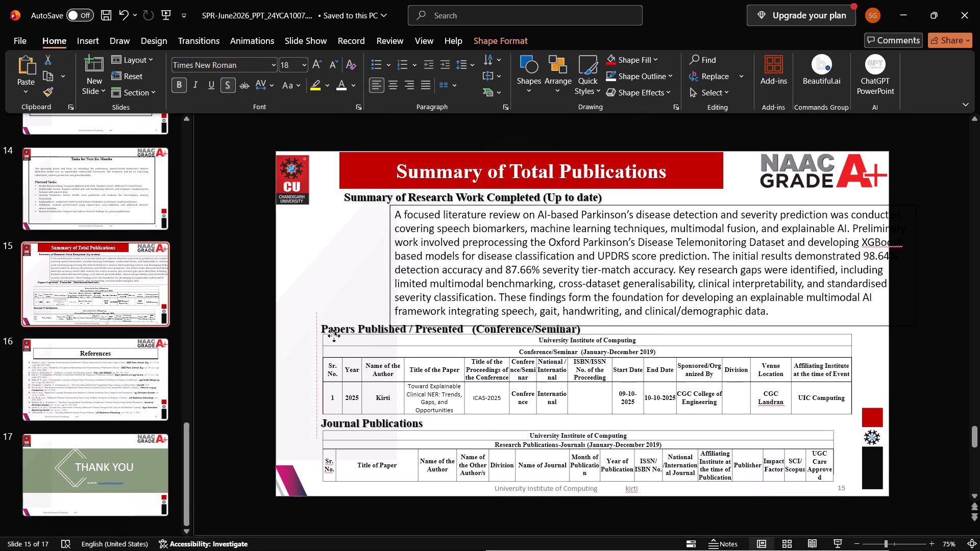
left_click_drag(334, 336, 335, 333)
Shorten the research summary box from its bottom edge so it ends above the Papers Published / Presented heading.
left_click(419, 271)
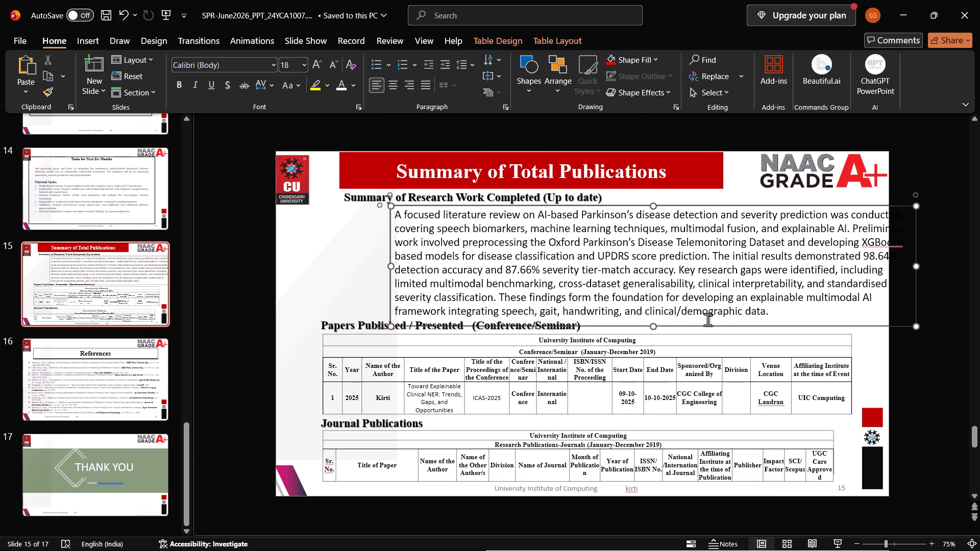
left_click_drag(652, 325, 649, 320)
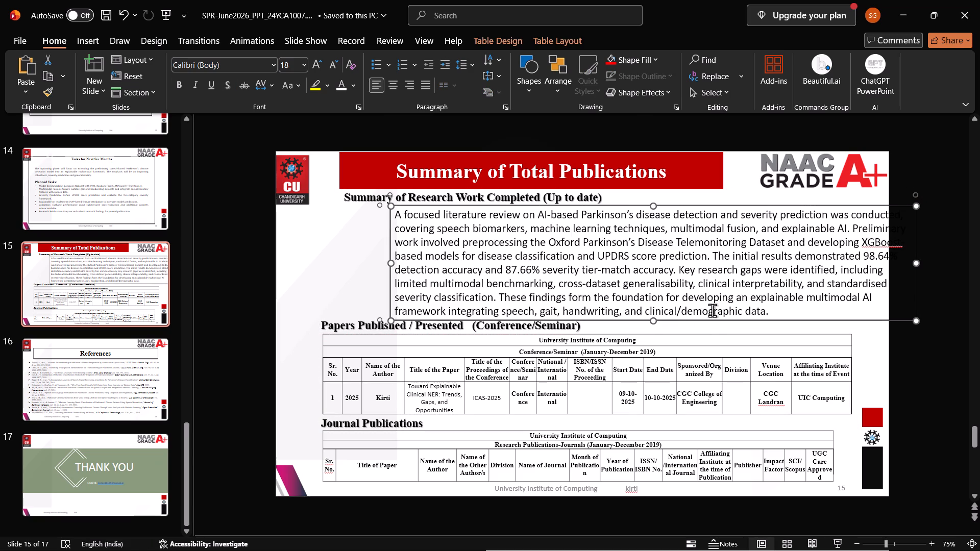
Move the research summary box back left between its two headings, aligning its left edge with the tables below.
left_click_drag(709, 319, 661, 319)
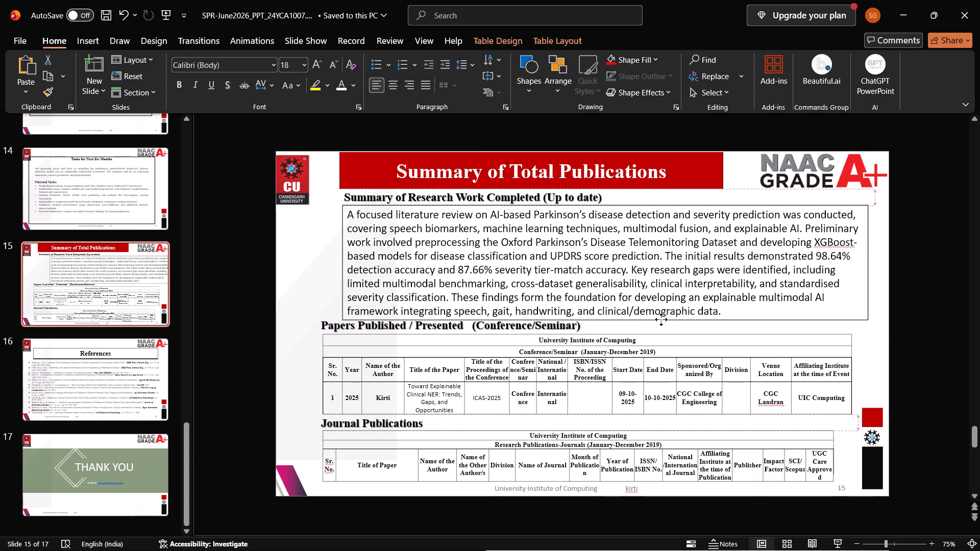
left_click_drag(661, 319, 640, 320)
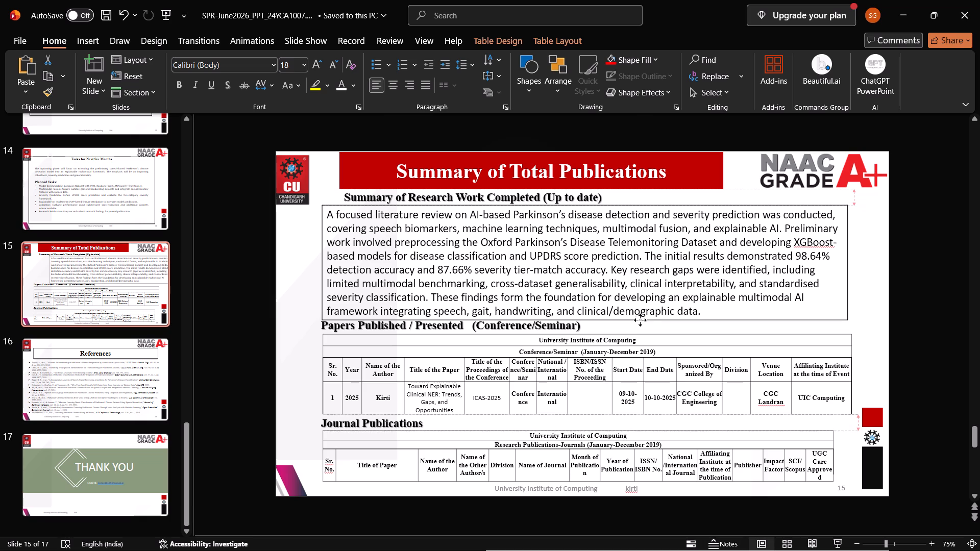
left_click_drag(640, 320, 647, 315)
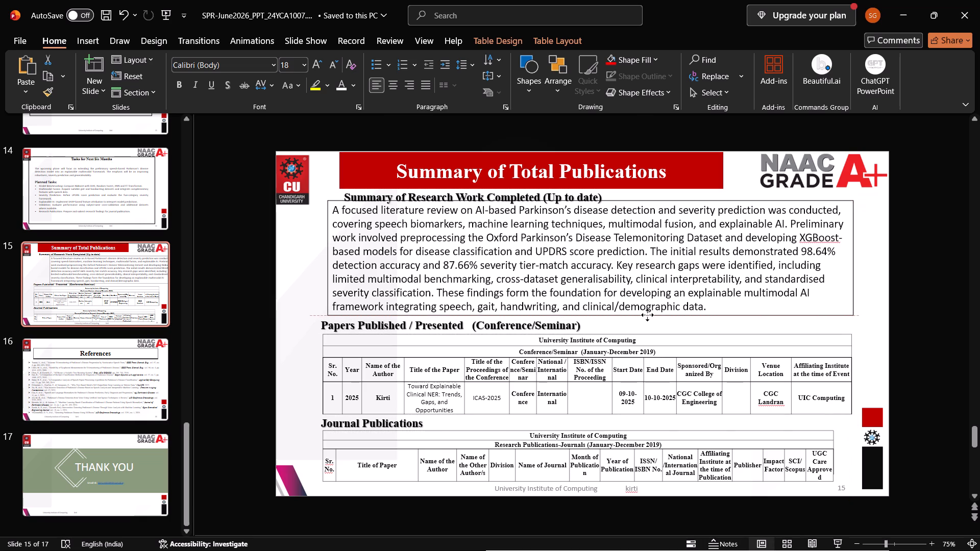
left_click_drag(647, 315, 640, 318)
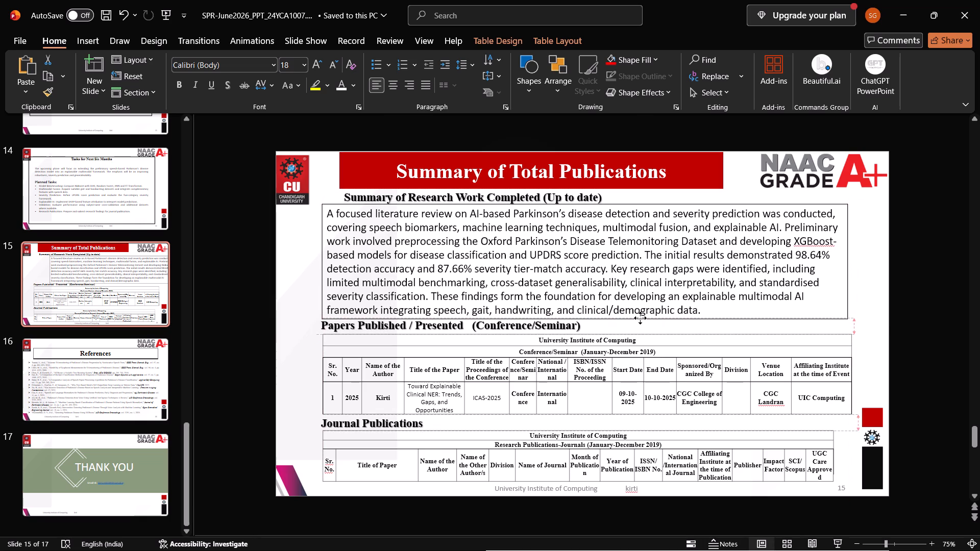
left_click_drag(640, 318, 646, 318)
left_click(262, 306)
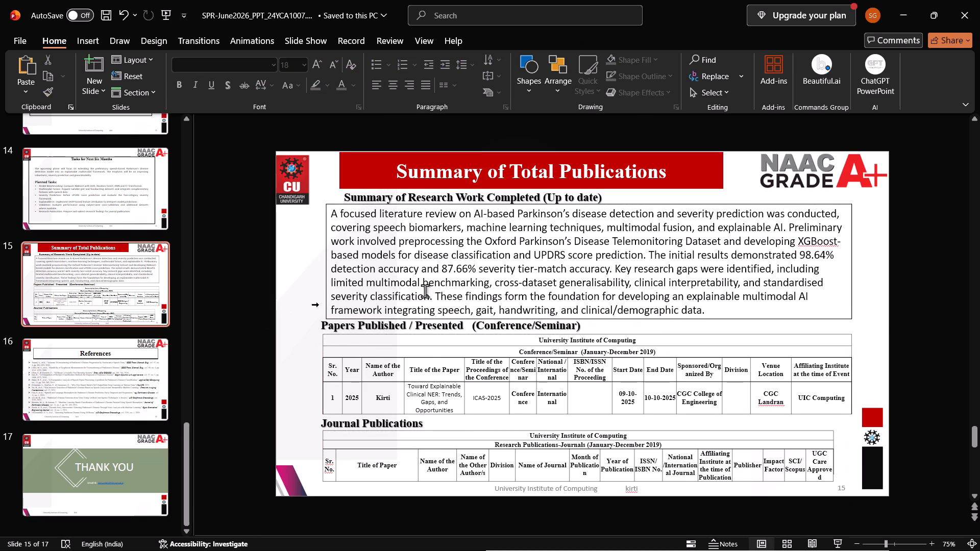
left_click(436, 290)
left_click_drag(635, 320, 627, 320)
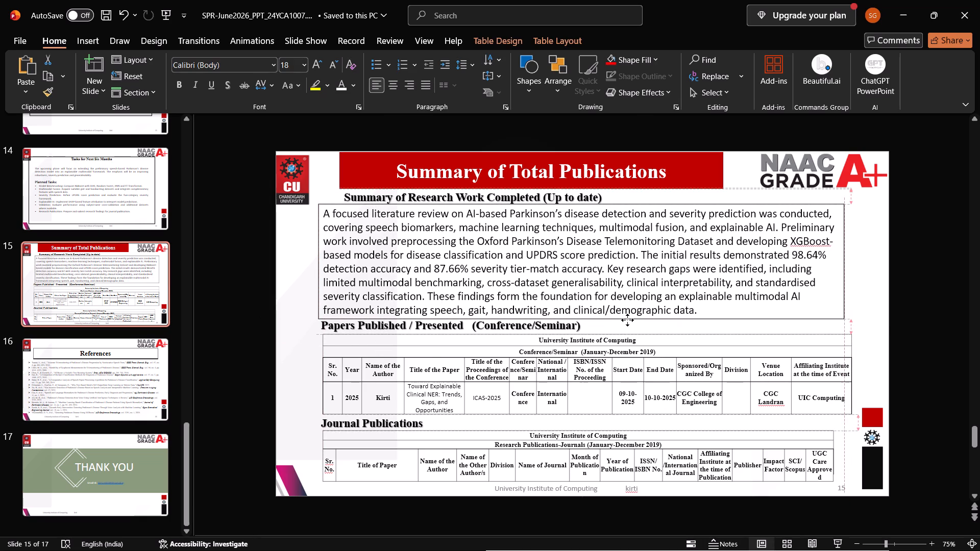
left_click_drag(627, 320, 630, 320)
left_click(630, 320)
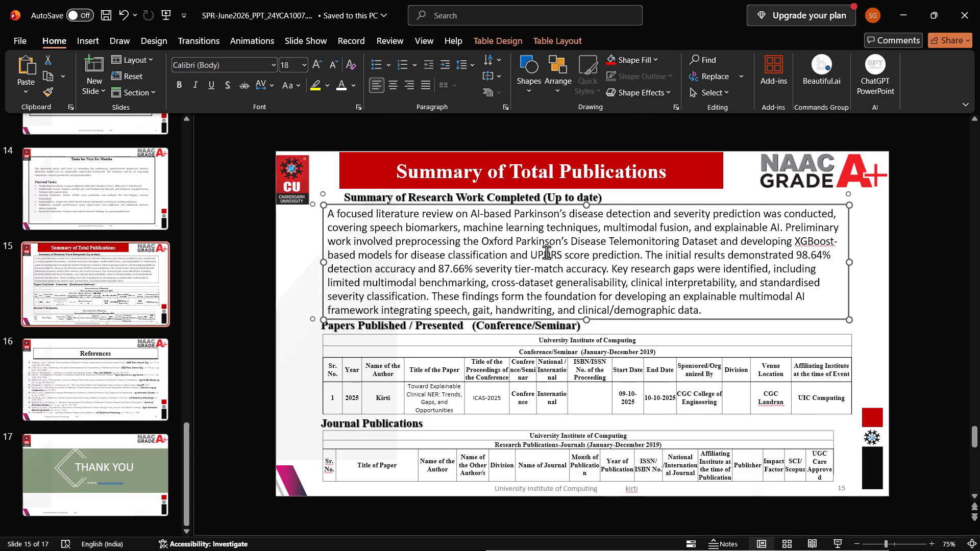
Move the Summary of Research Work Completed heading left so it lines up with the summary box's left edge.
left_click(514, 194)
left_click(604, 197)
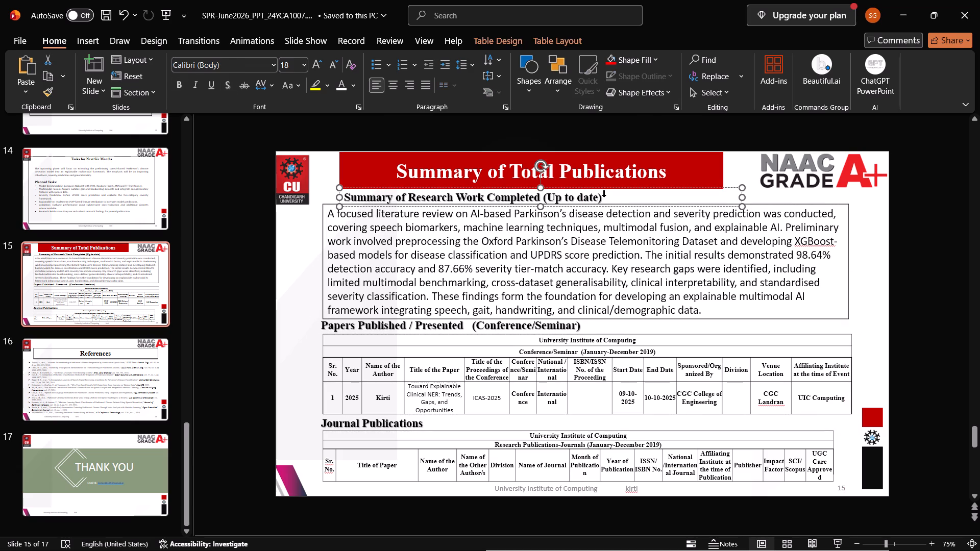
left_click(608, 197)
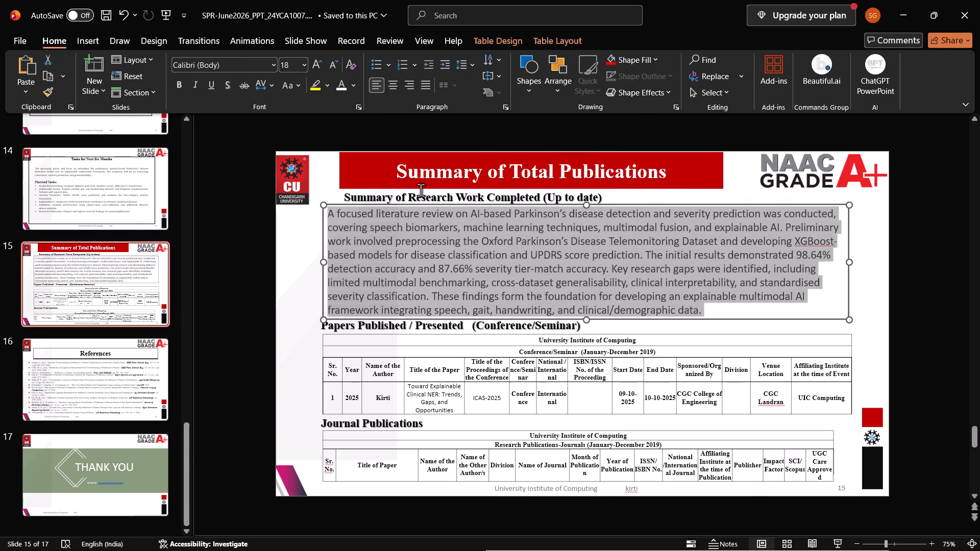
left_click(372, 200)
left_click(368, 193)
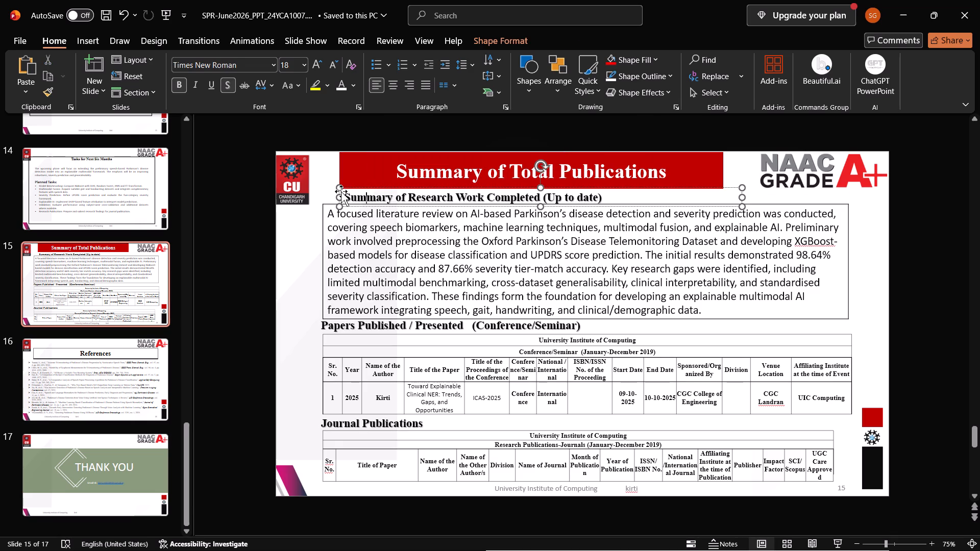
left_click_drag(340, 191, 319, 191)
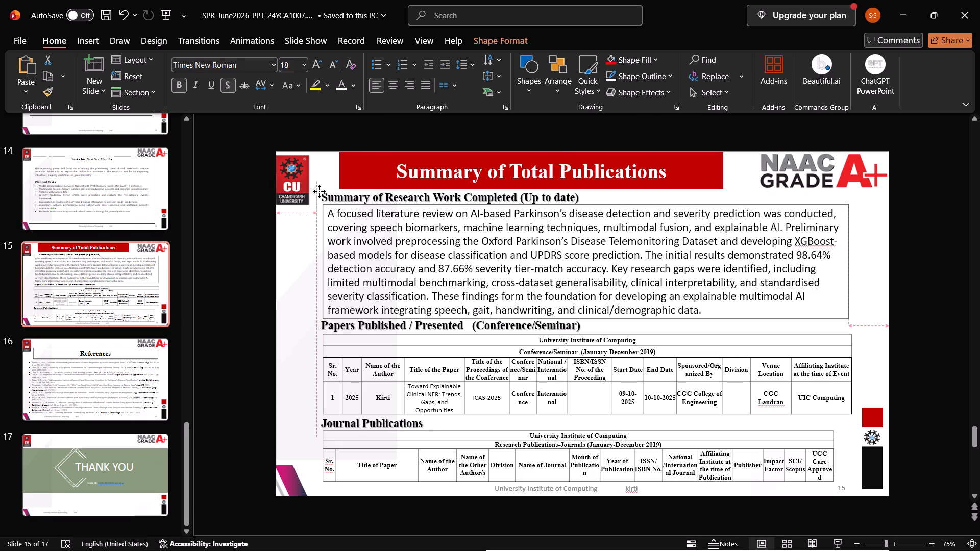
left_click_drag(319, 191, 320, 191)
left_click(247, 264)
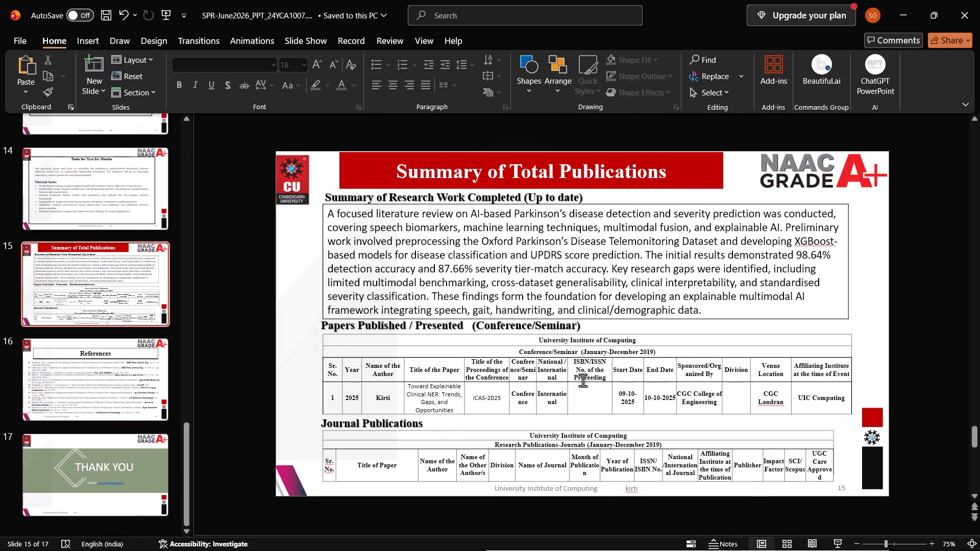
Review the presentation from the closing THANK YOU slide back through the earlier slides to slide 5, Research Progress.
scroll(582, 380, "down", 2)
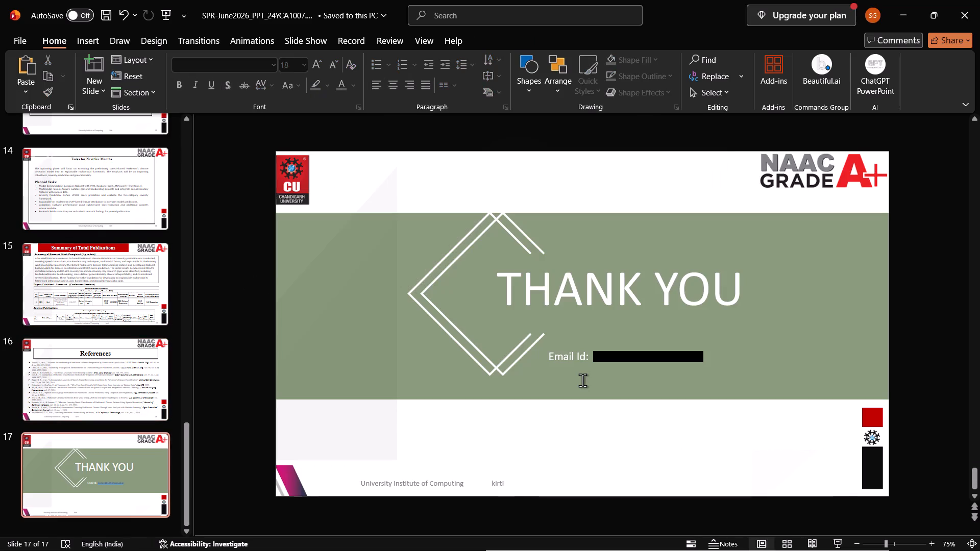
scroll(582, 380, "down", 3)
scroll(582, 380, "up", 10)
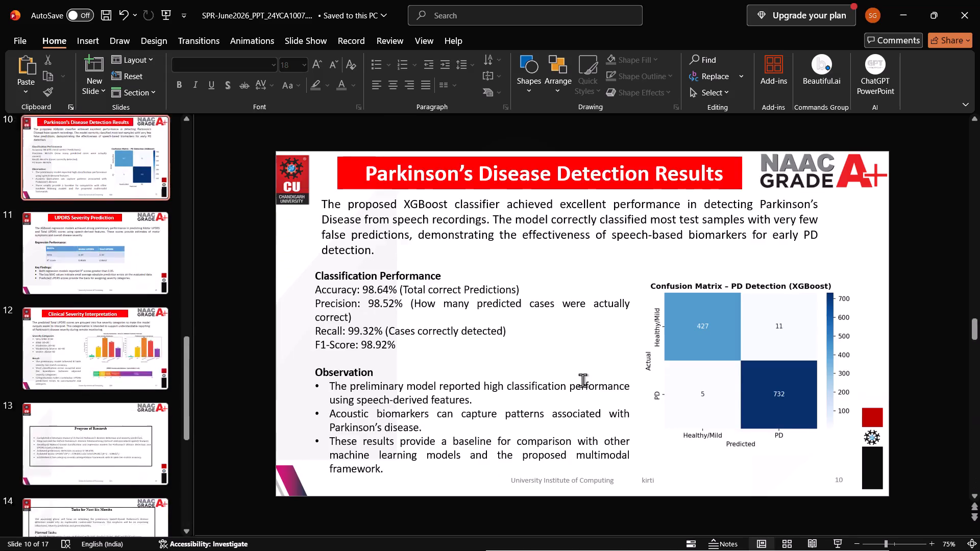
scroll(582, 380, "up", 7)
scroll(582, 380, "down", 4)
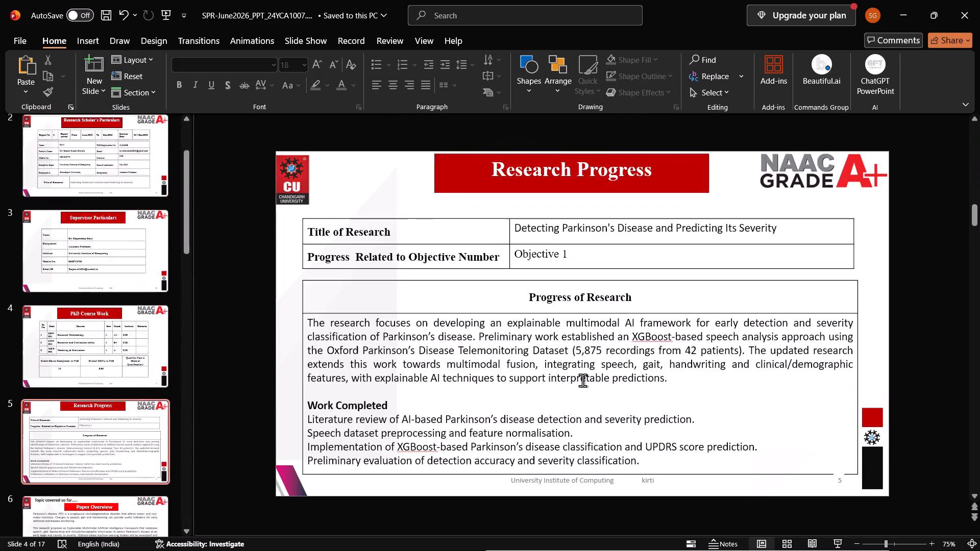
scroll(582, 380, "down", 1)
scroll(582, 380, "up", 1)
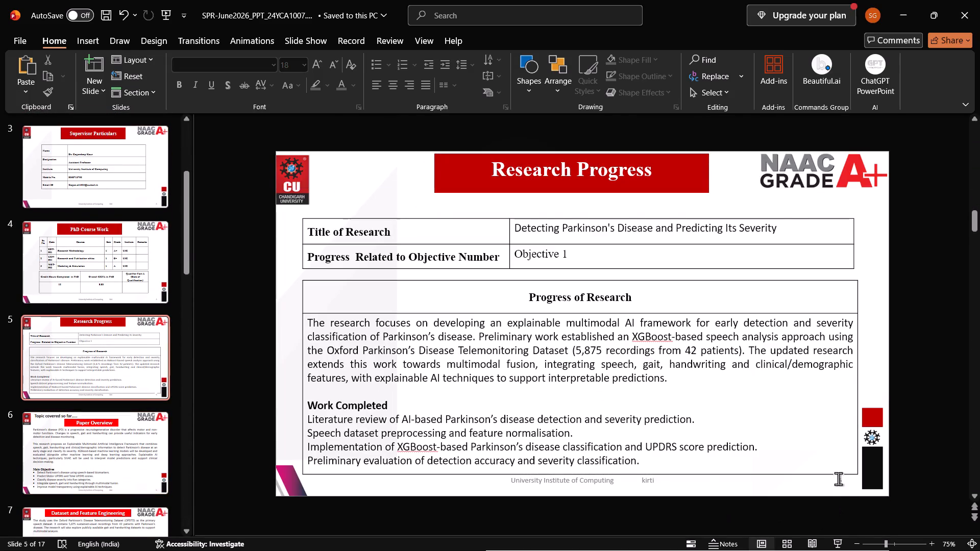
On slide 5, move the small white cover box down off the Progress of Research table's bottom border.
left_click(838, 479)
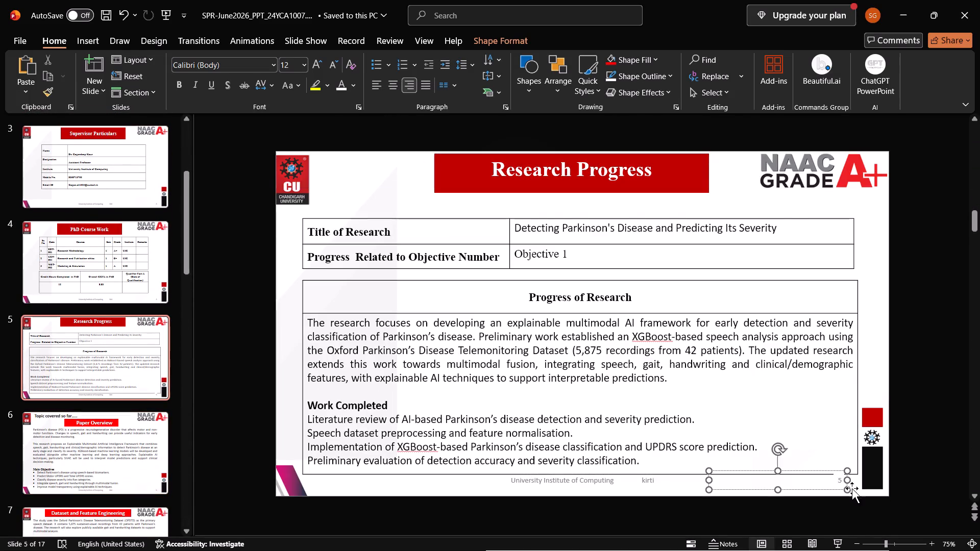
left_click(853, 487)
scroll(857, 485, "up", 5, "ctrl")
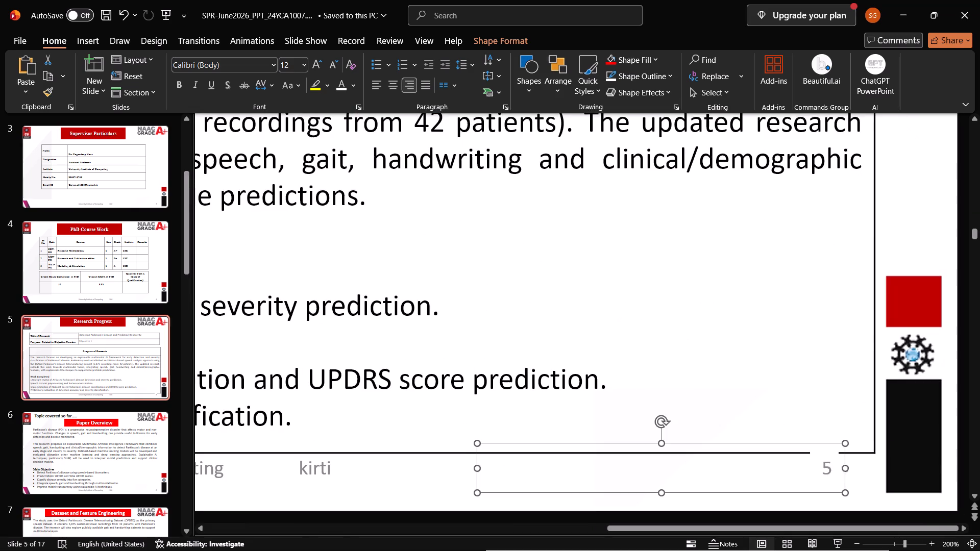
left_click(825, 469)
left_click(813, 434)
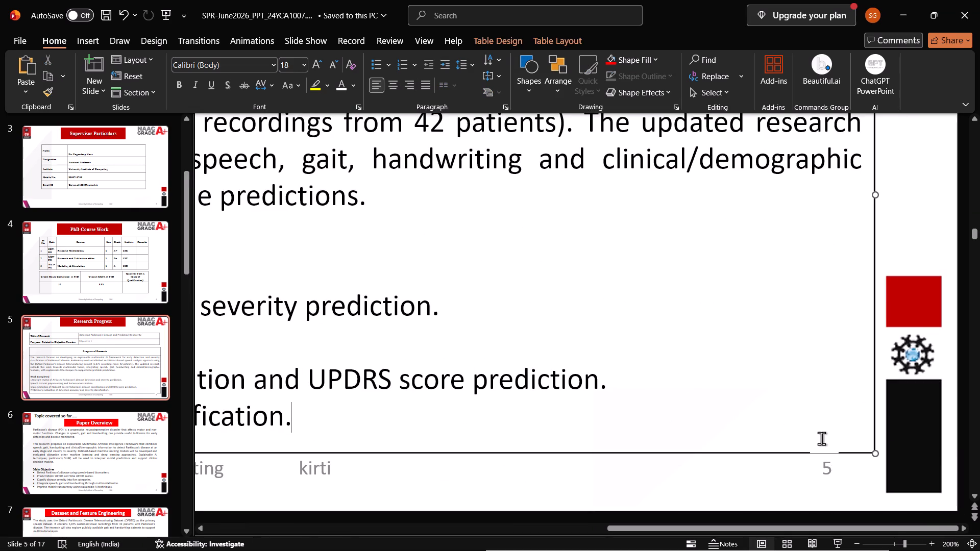
left_click_drag(821, 447, 824, 460)
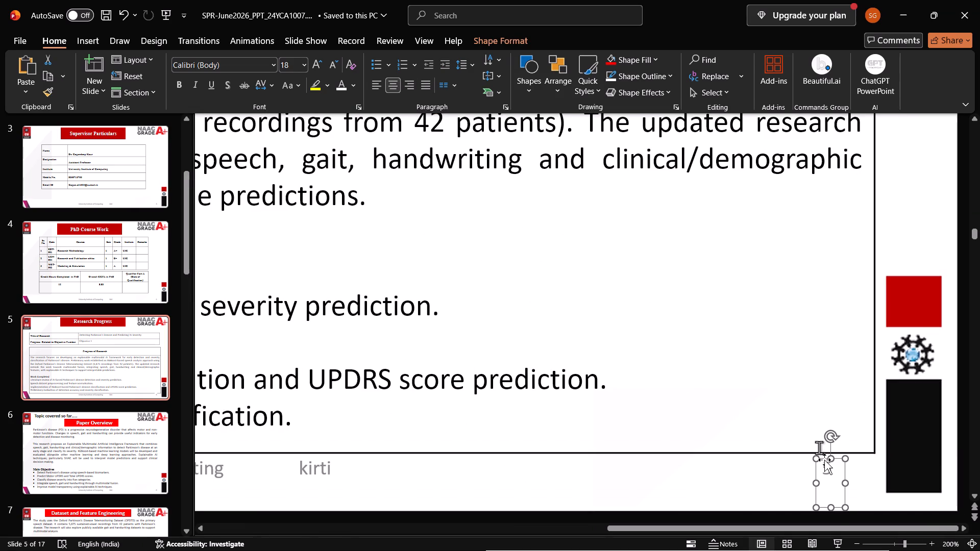
left_click(806, 413)
Check the following slides and examine the overlapping page number on slide 11, UPDRS Severity Prediction.
scroll(814, 409, "down", 3, "ctrl")
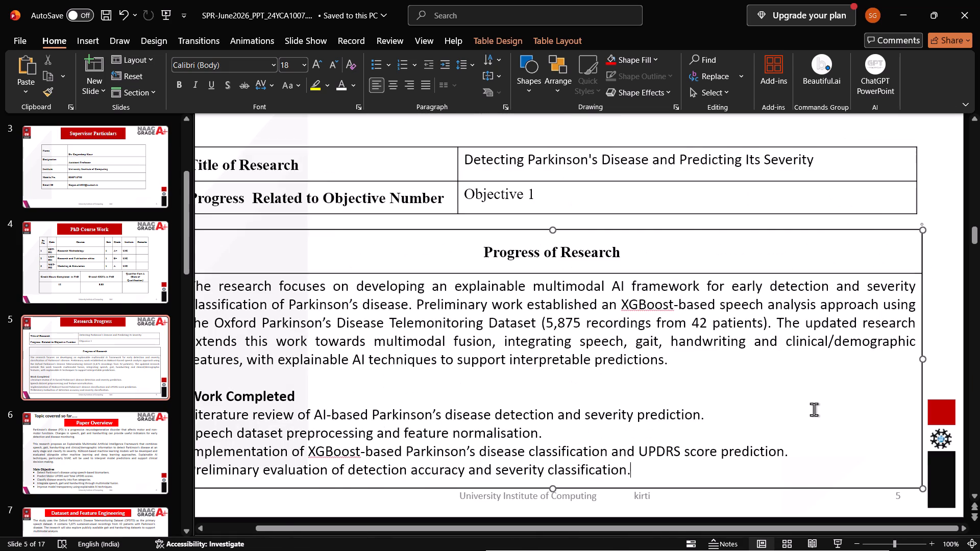
scroll(814, 409, "down", 2)
scroll(814, 409, "down", 2, "ctrl")
scroll(814, 409, "down", 1)
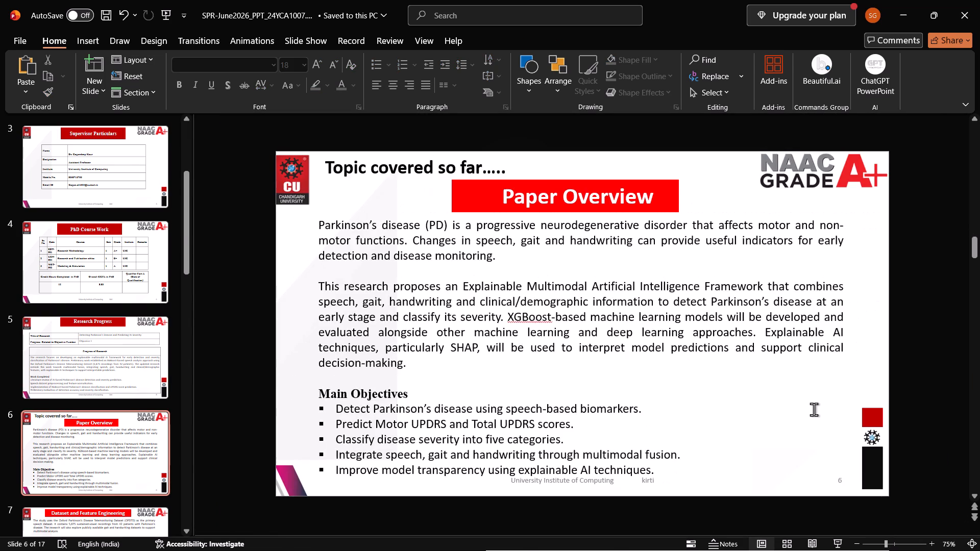
scroll(814, 409, "down", 4)
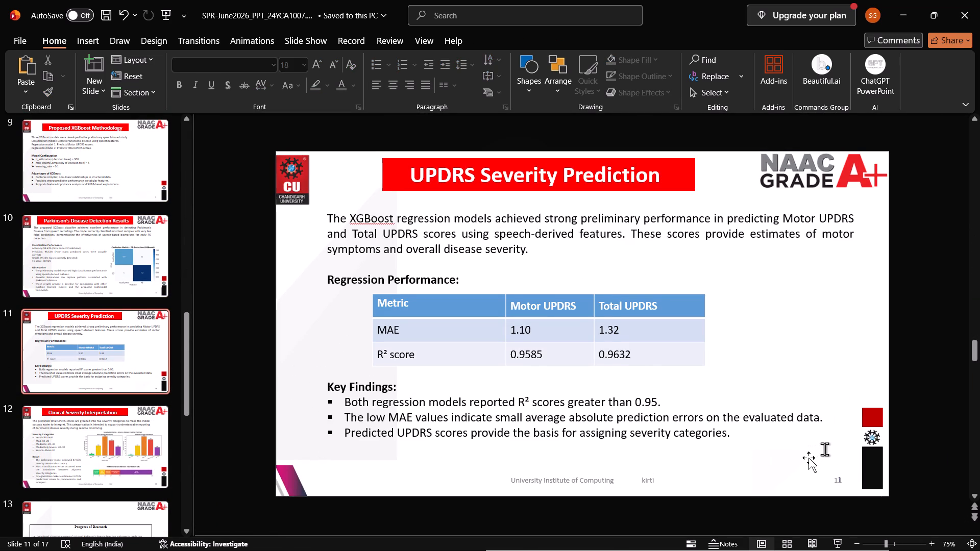
scroll(824, 449, "up", 3, "ctrl")
scroll(886, 489, "down", 1)
scroll(872, 444, "down", 1)
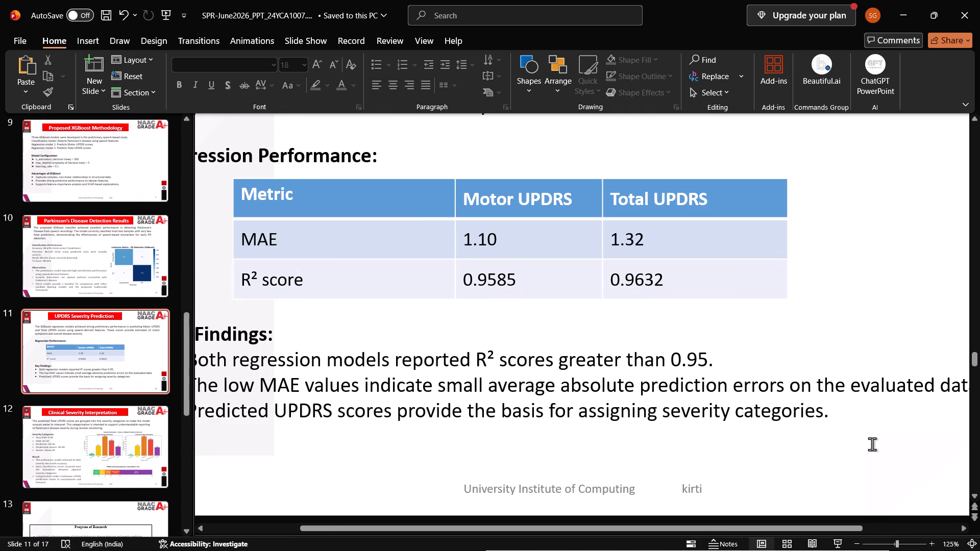
scroll(872, 444, "left", 5)
left_click(886, 480)
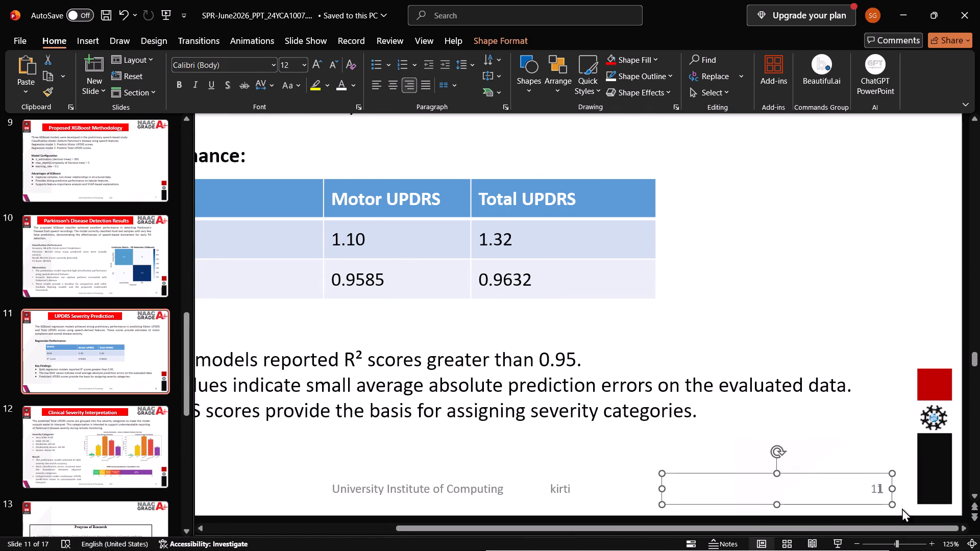
left_click(902, 508)
left_click_drag(900, 494, 895, 494)
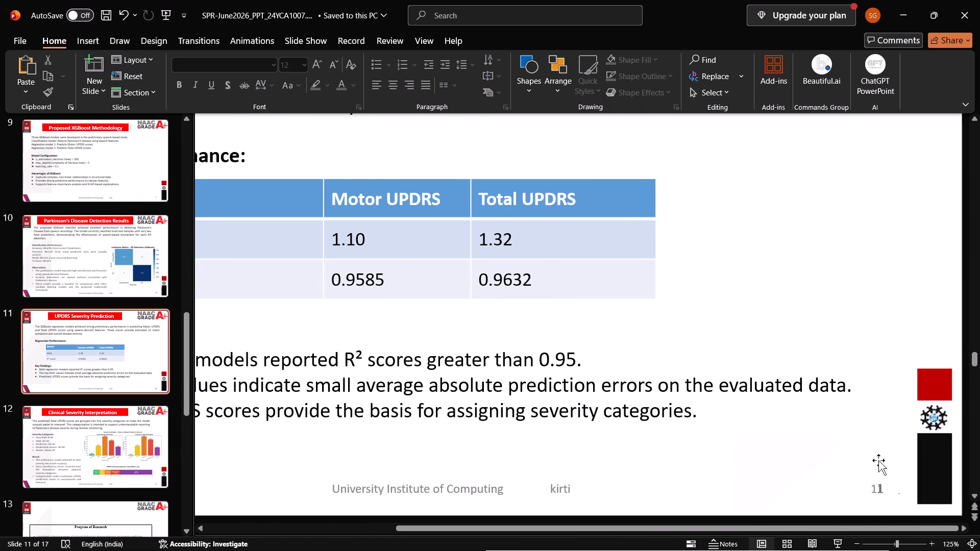
scroll(867, 454, "down", 2, "ctrl")
scroll(862, 448, "up", 1)
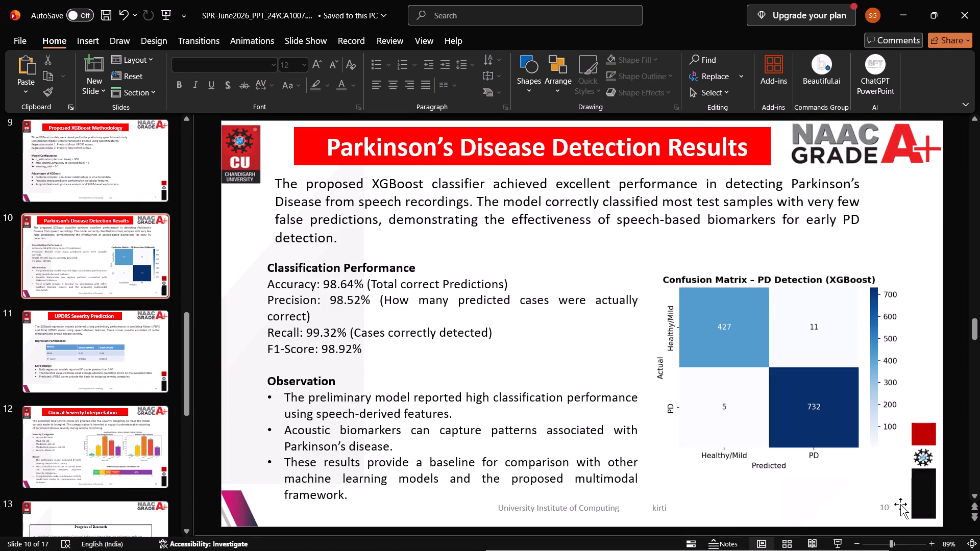
Copy the small white cover box around slide 10's page number and paste it over the doubled number on slide 11.
left_click(896, 507)
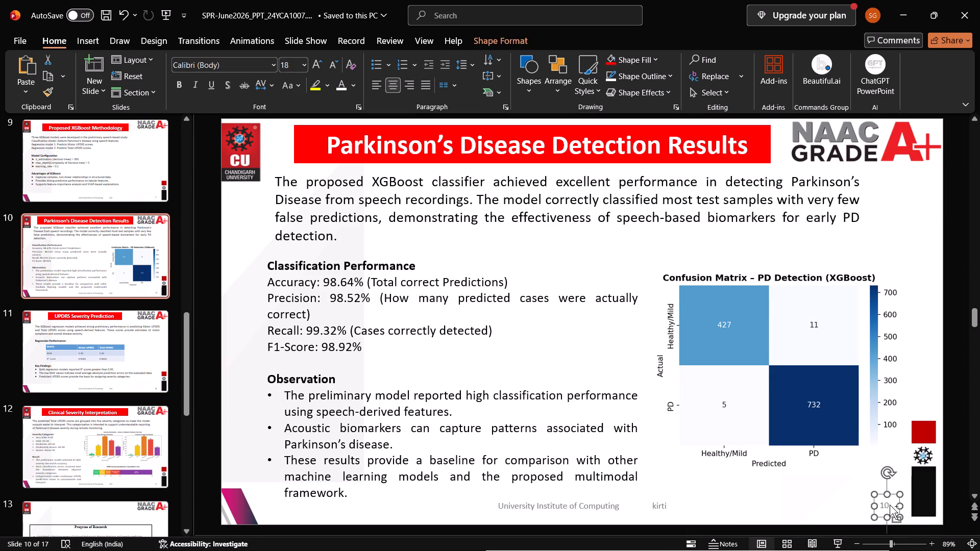
key("ctrl+c")
scroll(833, 487, "down", 3)
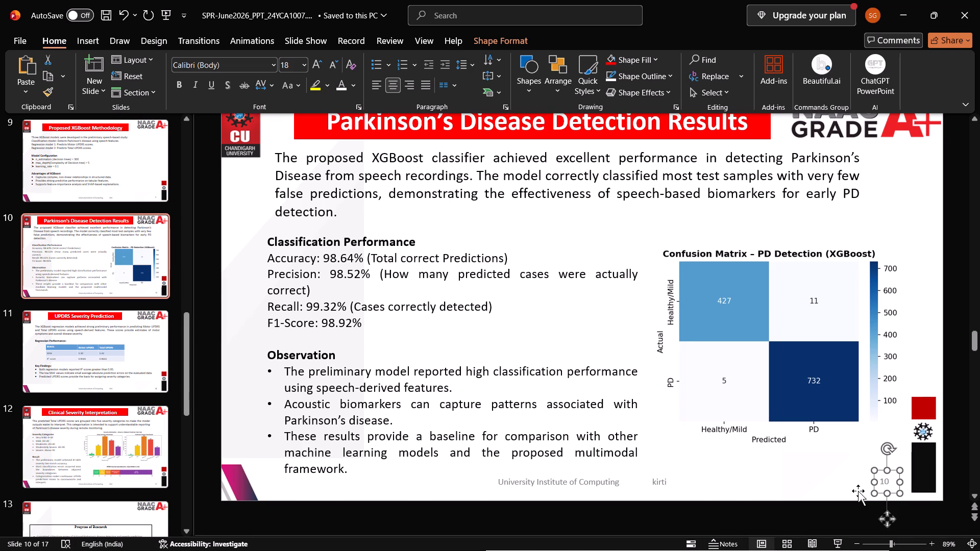
left_click(884, 504)
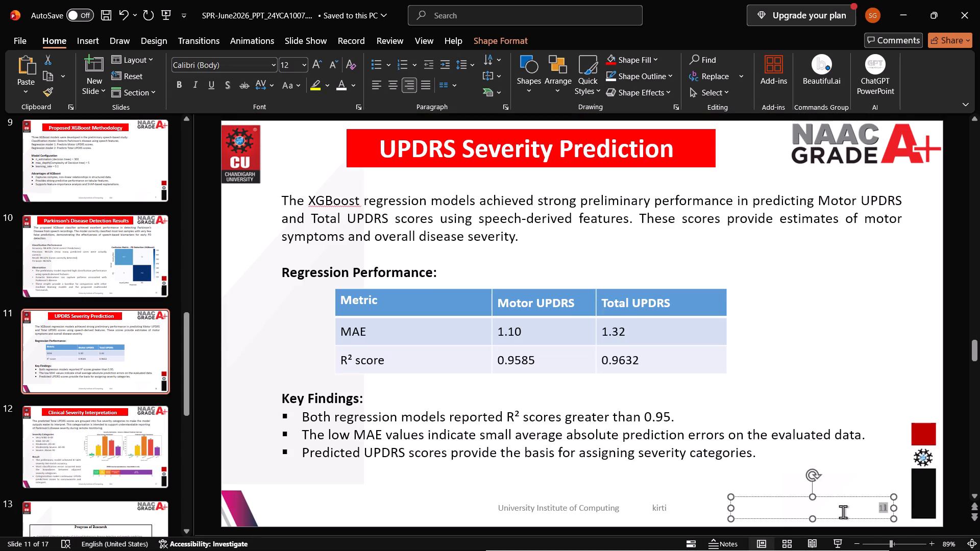
key("ctrl+v")
Bring slide 11's page number placeholder to the front, above the white cover box.
left_click(866, 508)
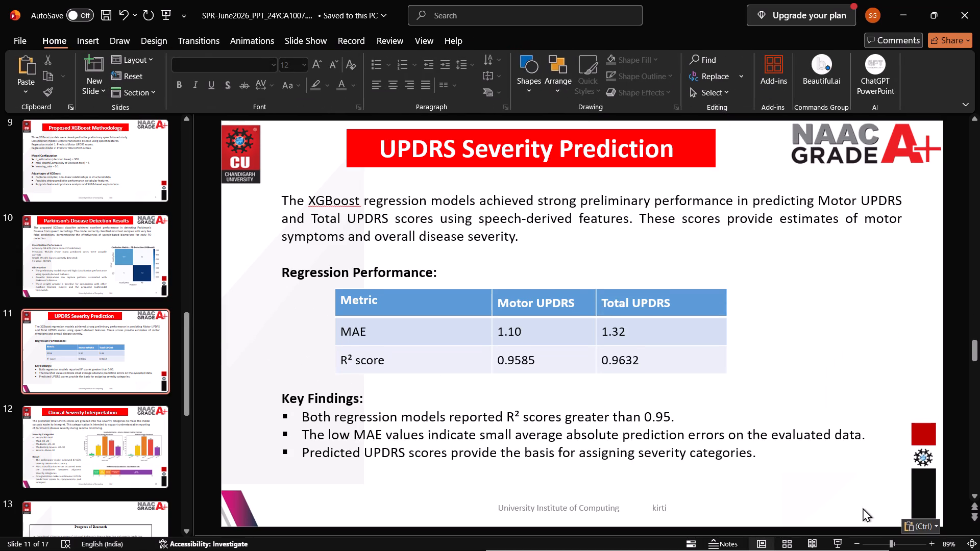
left_click(867, 508)
left_click(833, 509)
left_click(824, 513)
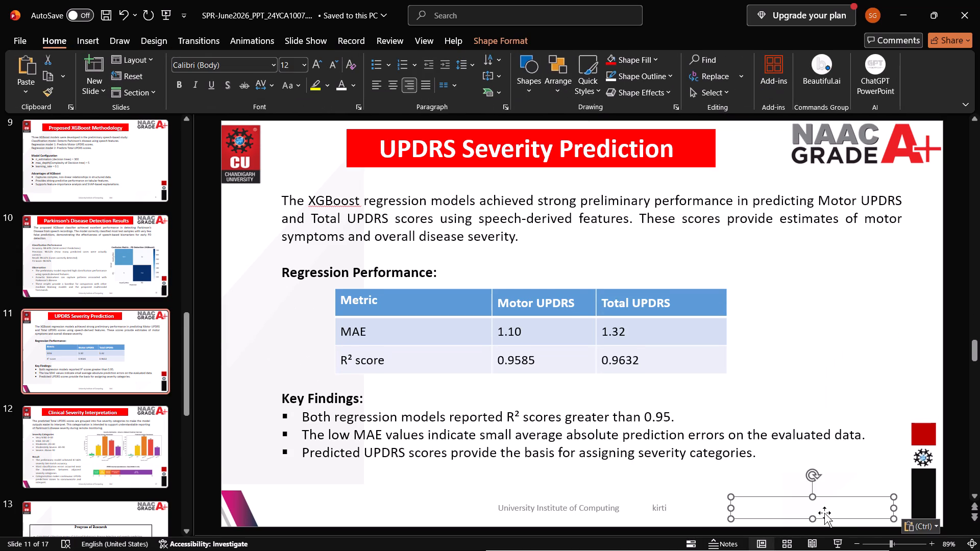
left_click(555, 75)
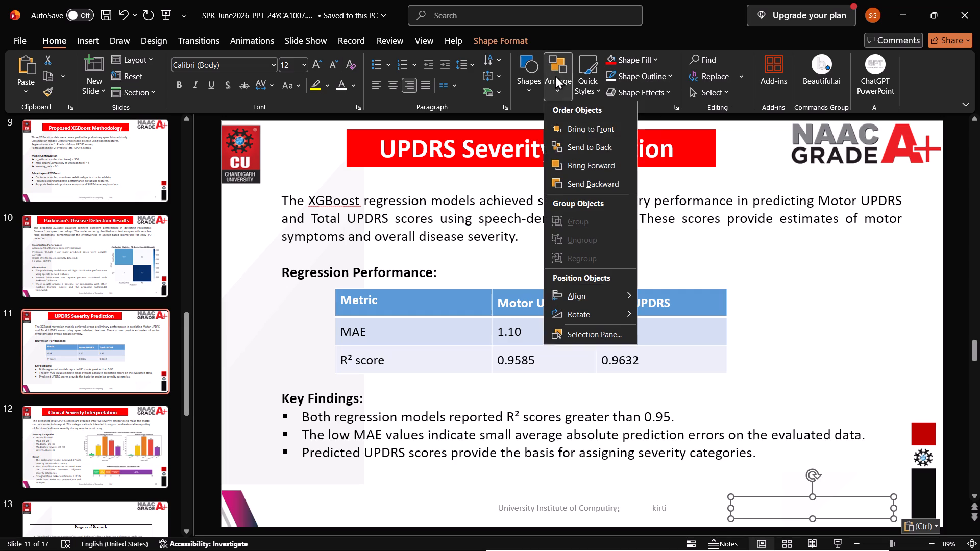
left_click(579, 135)
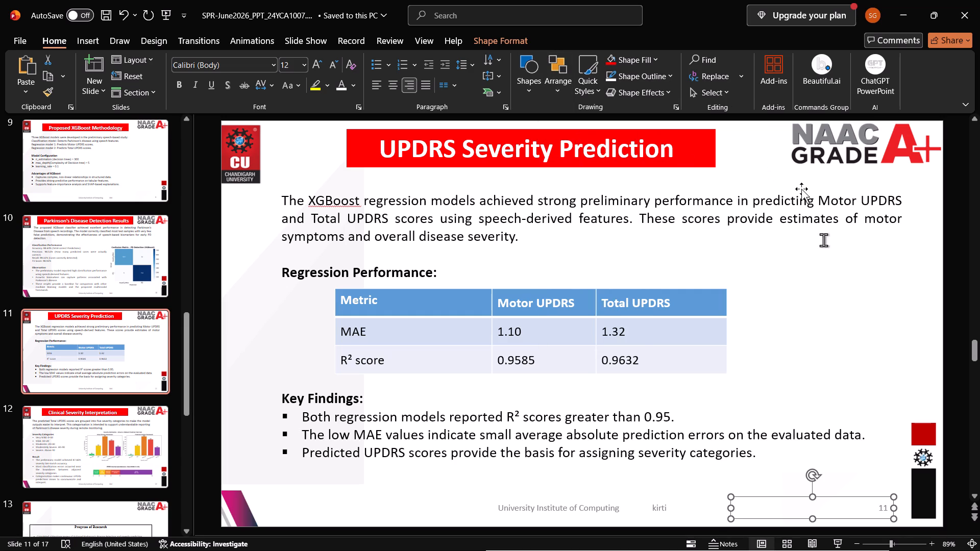
left_click(821, 299)
On slide 15, move the small white cover box down, clear of the Journal Publications table's corner, near the page number.
scroll(821, 299, "down", 3)
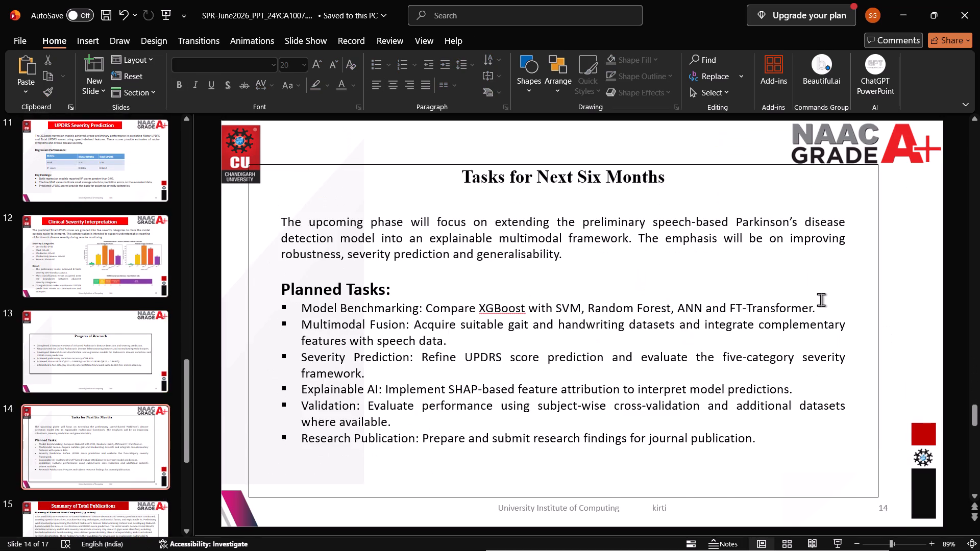
scroll(821, 299, "down", 1)
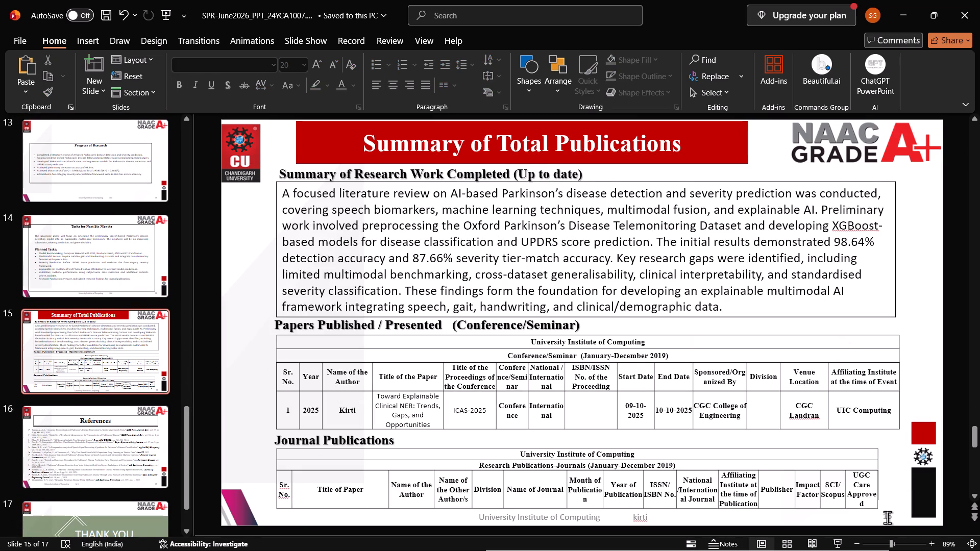
left_click(889, 507)
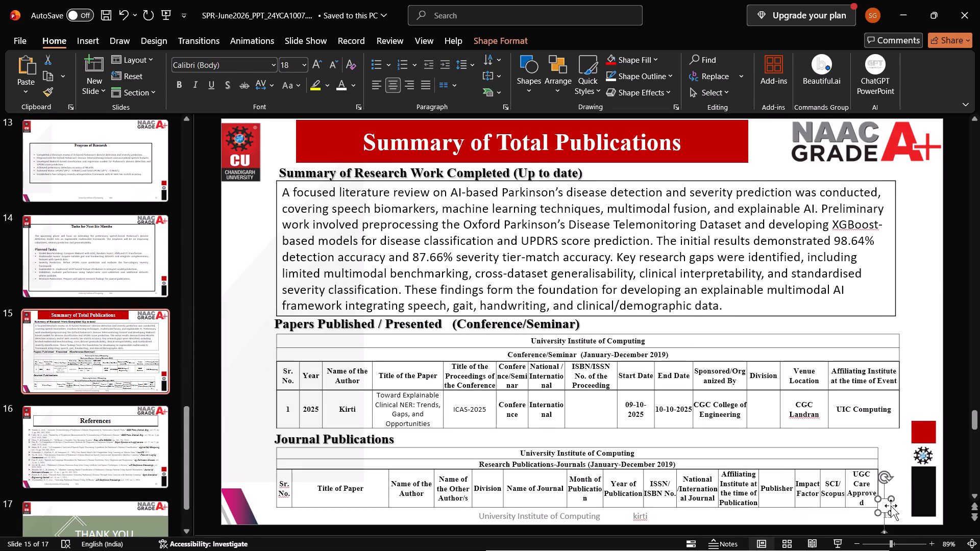
left_click(888, 506)
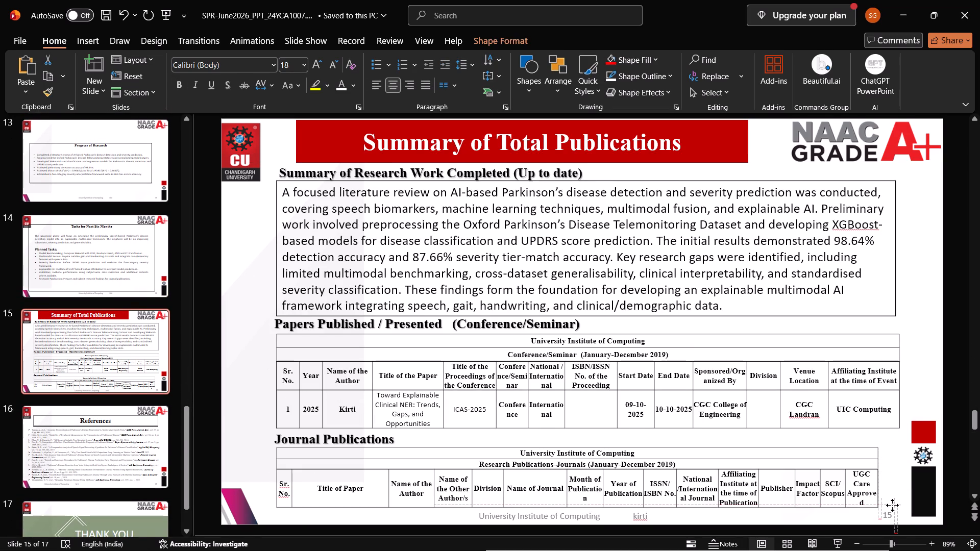
left_click(921, 375)
Review the slides from References back through to the title slide, checking their layout and page numbers.
scroll(808, 395, "down", 1)
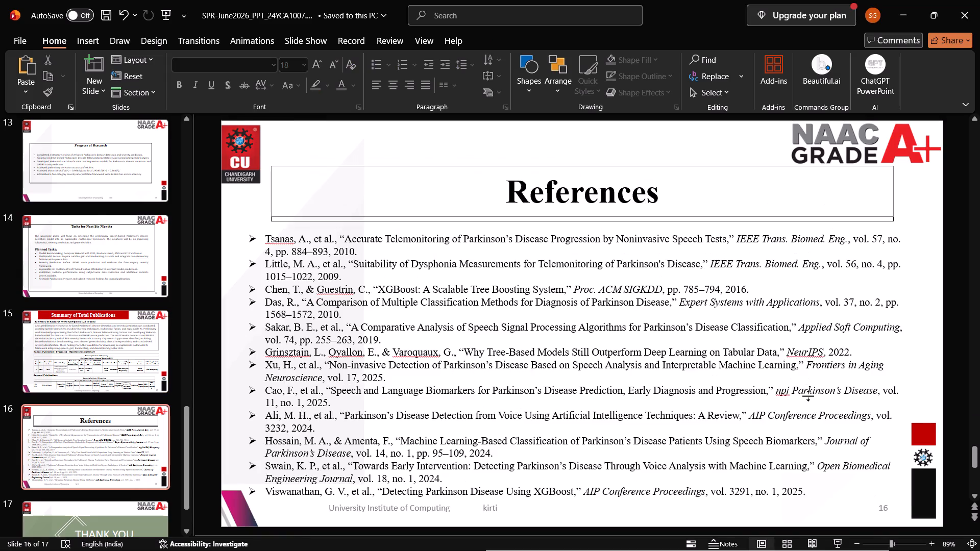
scroll(808, 395, "down", 1)
scroll(808, 395, "up", 5)
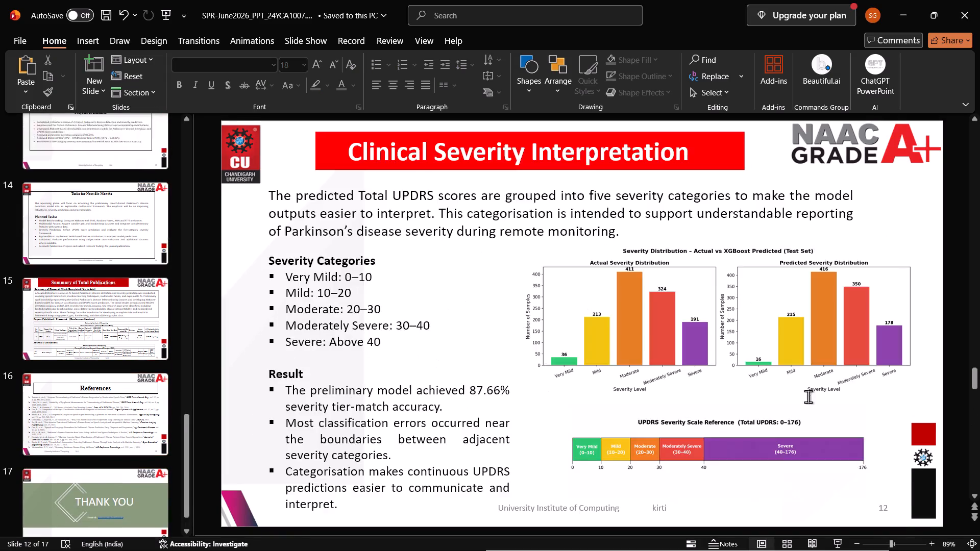
scroll(808, 396, "up", 13)
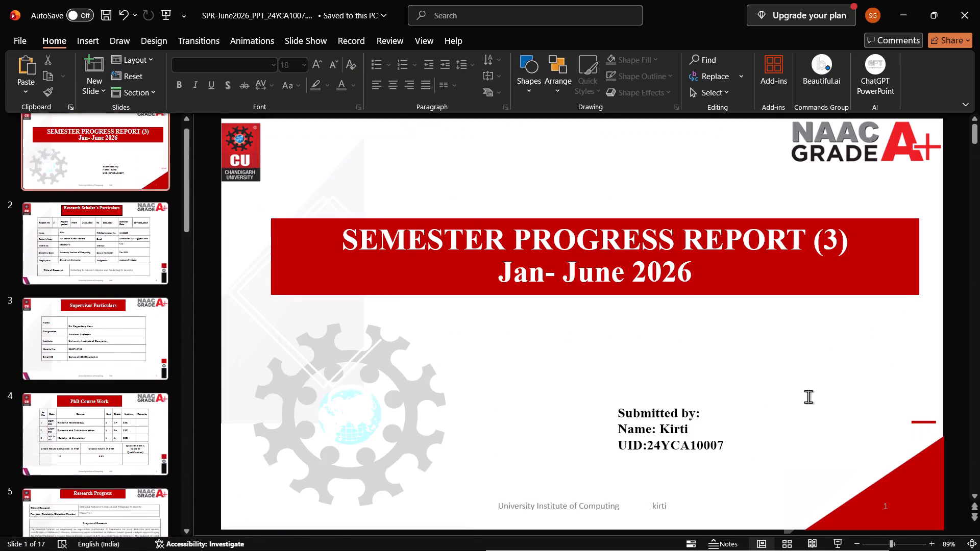
scroll(808, 396, "up", 1)
On slide 2, move the page number aside and paste the white cover box over the stray 1.
scroll(808, 396, "down", 2)
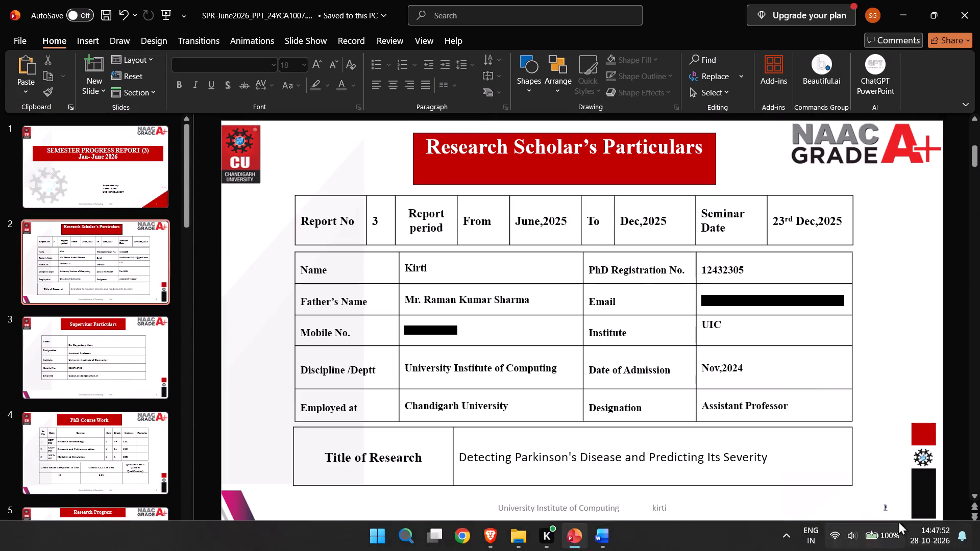
left_click_drag(886, 504, 858, 506)
left_click_drag(861, 518, 831, 520)
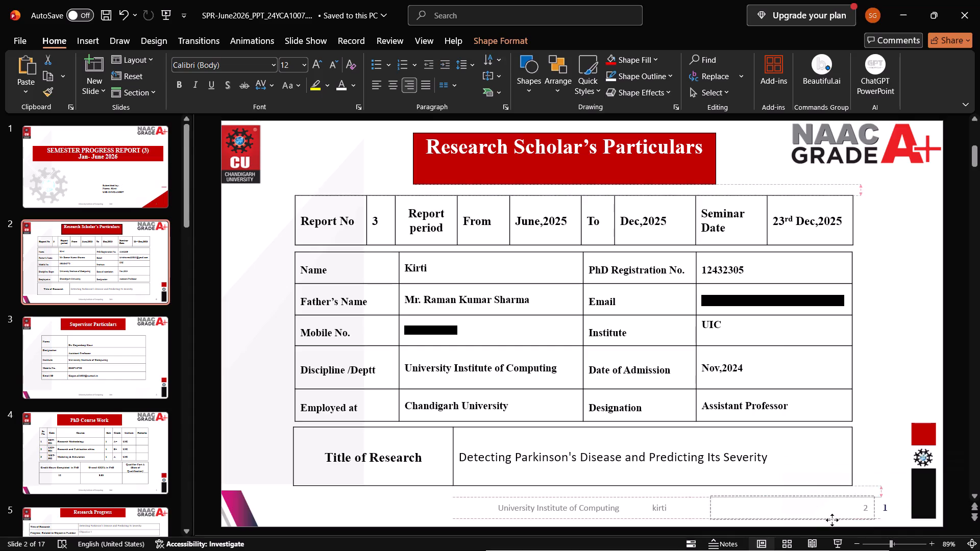
left_click_drag(831, 520, 810, 521)
key("ctrl+v")
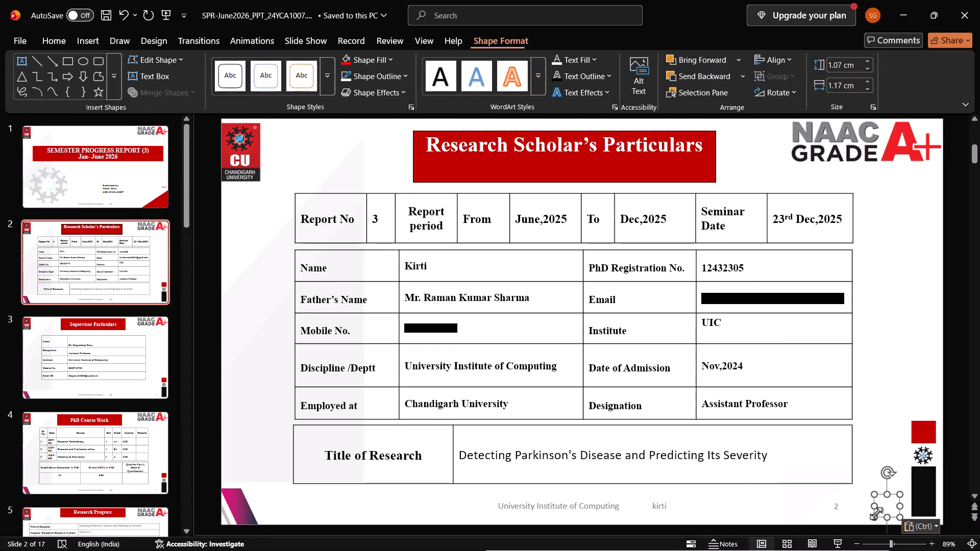
Move slide 2's page number placeholder back over the white cover box and bring it forward.
left_click(791, 512)
left_click_drag(791, 512, 825, 510)
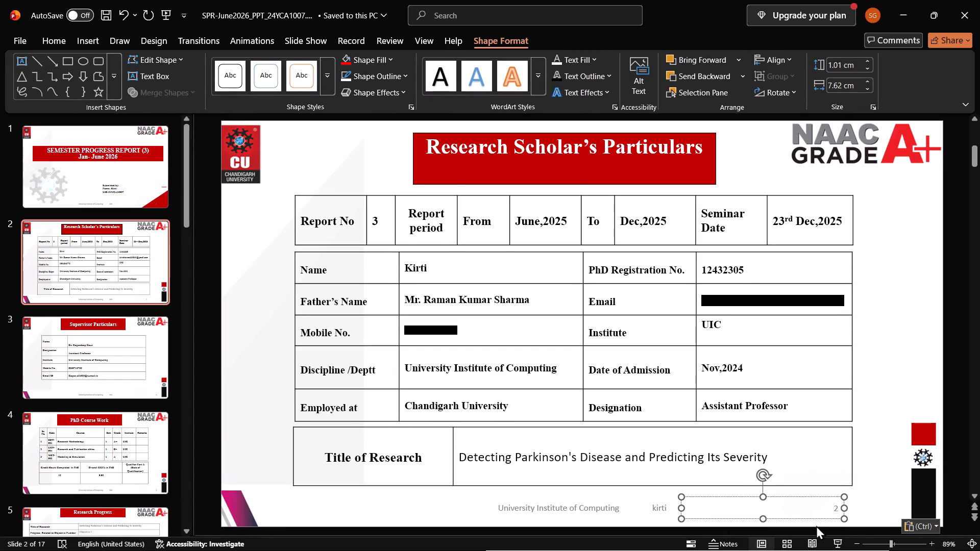
left_click(816, 515)
left_click_drag(816, 519, 862, 517)
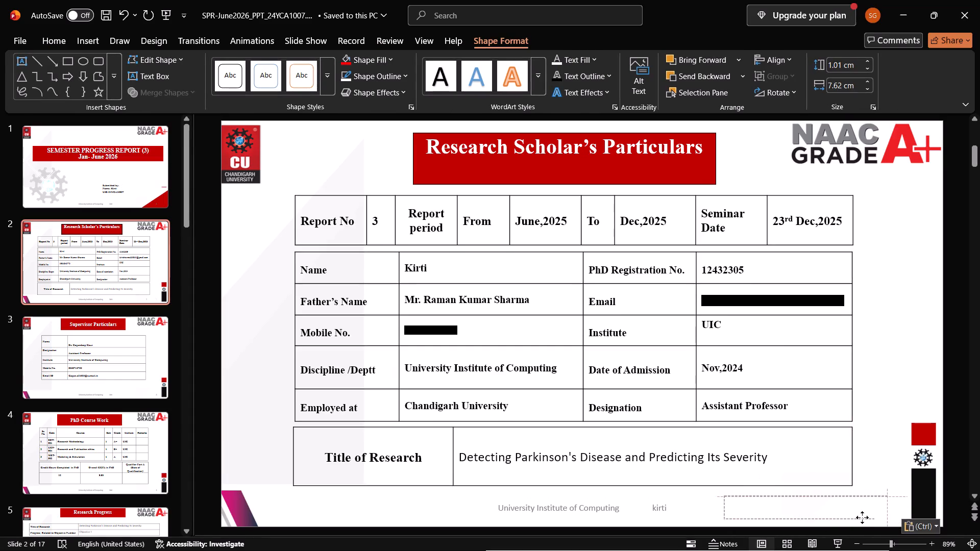
left_click_drag(862, 517, 863, 517)
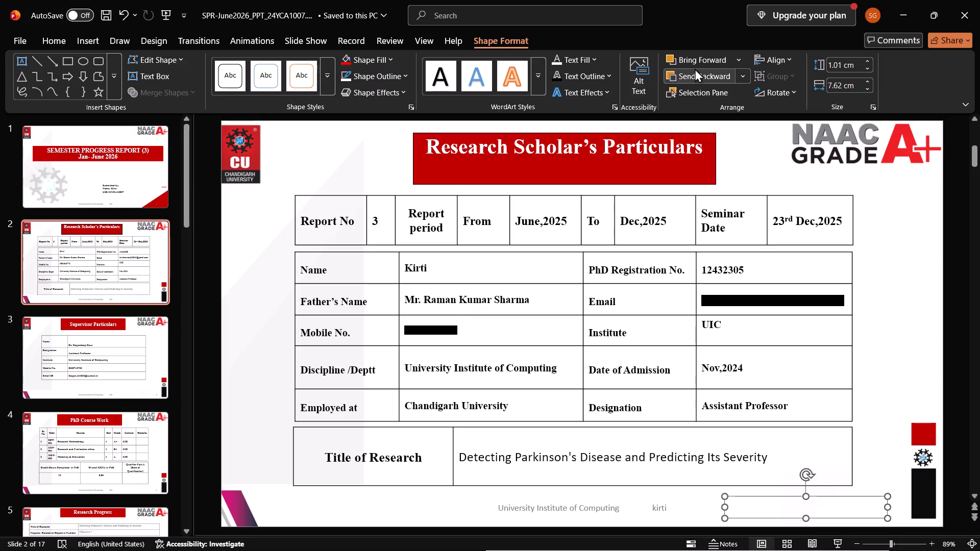
left_click(695, 62)
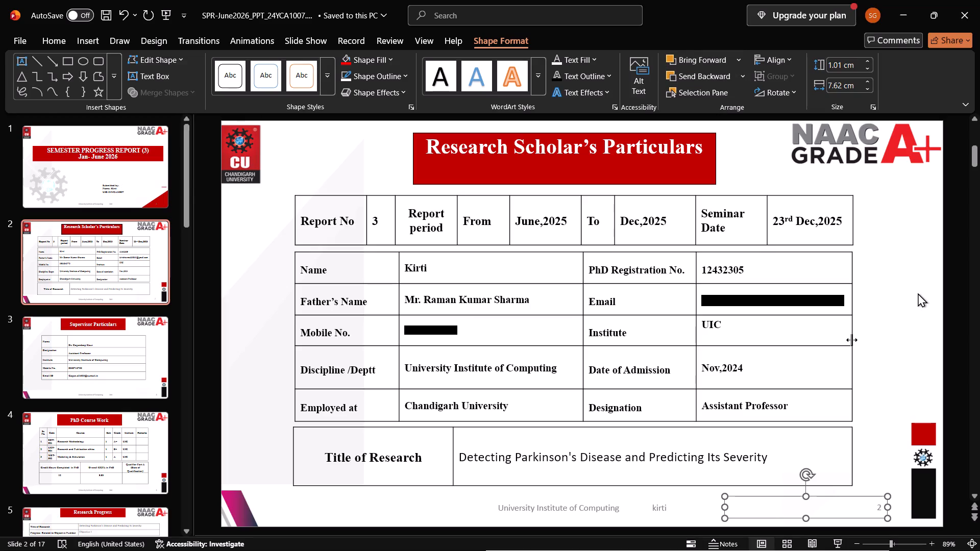
left_click(921, 289)
Review the whole deck again from the title slide to the end, checking each slide's layout and page number.
scroll(444, 284, "up", 3)
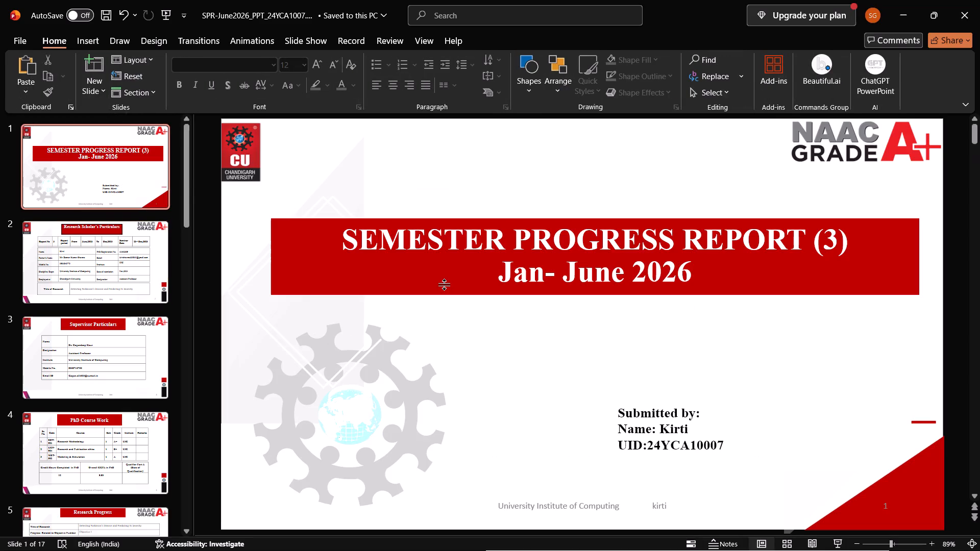
scroll(444, 284, "up", 3)
scroll(444, 284, "down", 9)
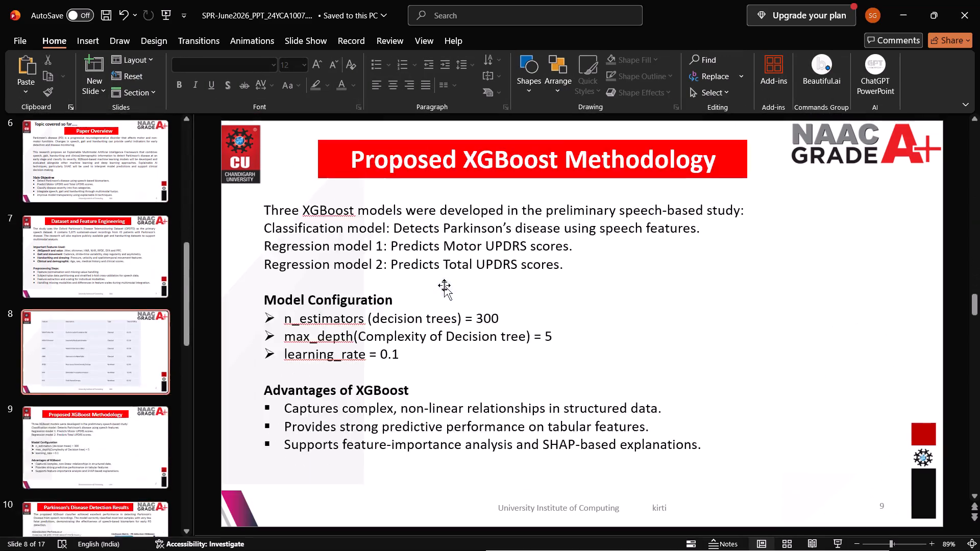
scroll(444, 285, "down", 5)
scroll(444, 285, "up", 2)
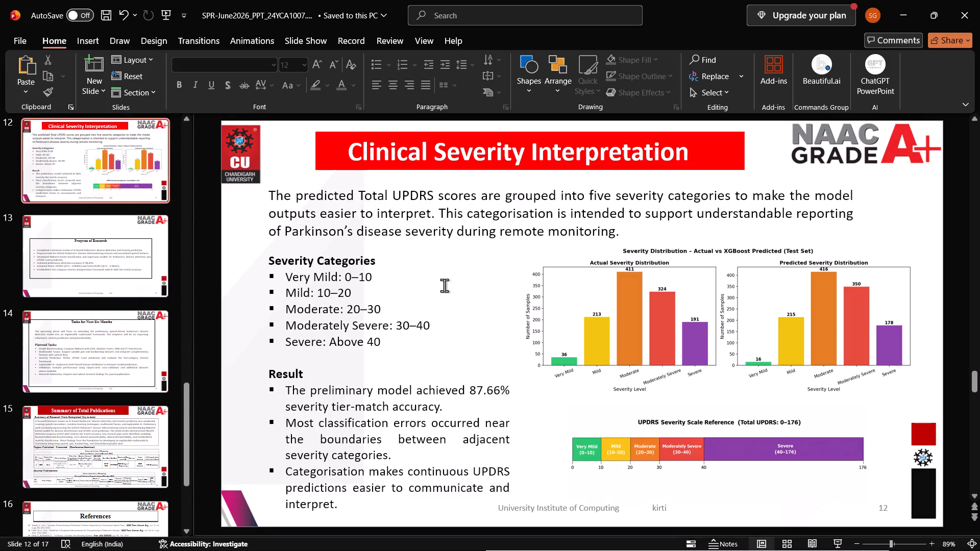
scroll(444, 285, "down", 2)
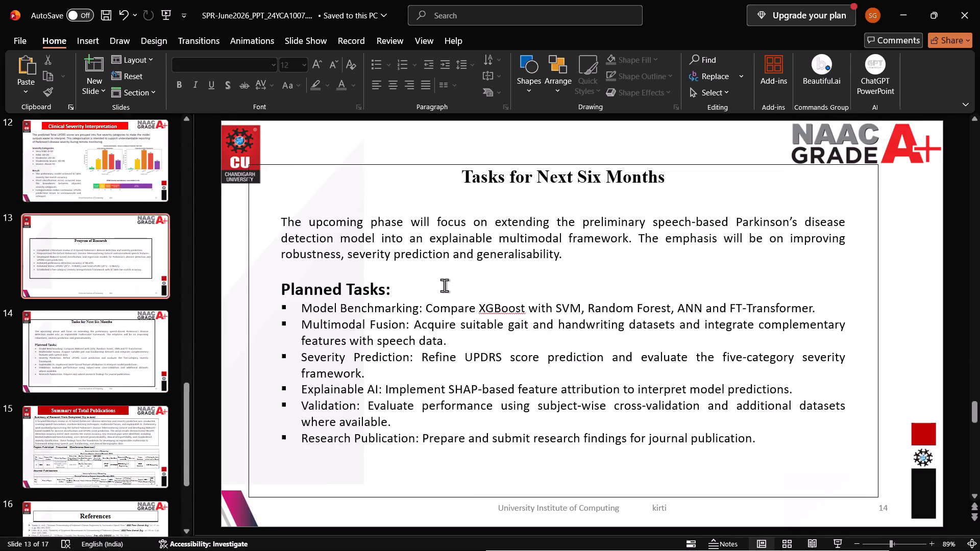
scroll(444, 285, "down", 4)
scroll(444, 285, "up", 4)
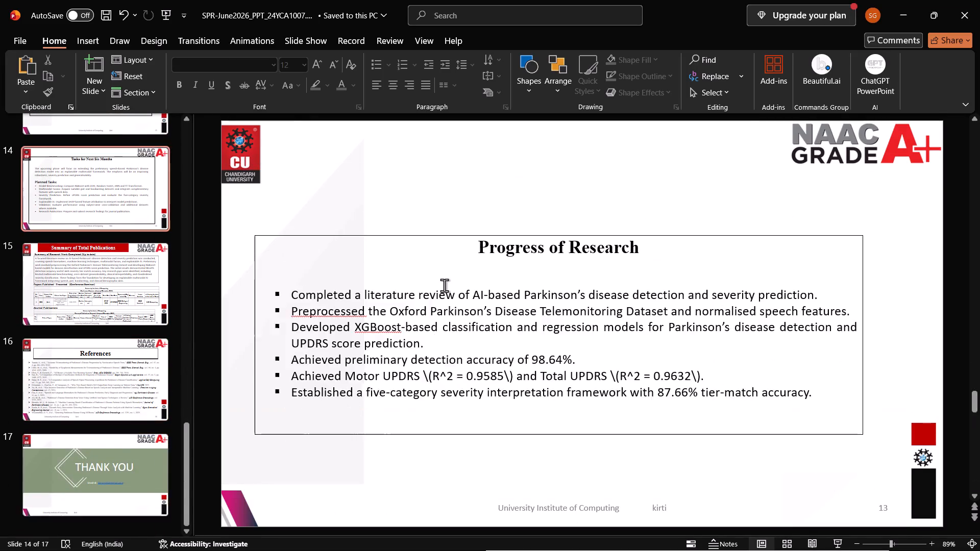
scroll(444, 286, "up", 19)
Save the presentation.
key("ctrl+s")
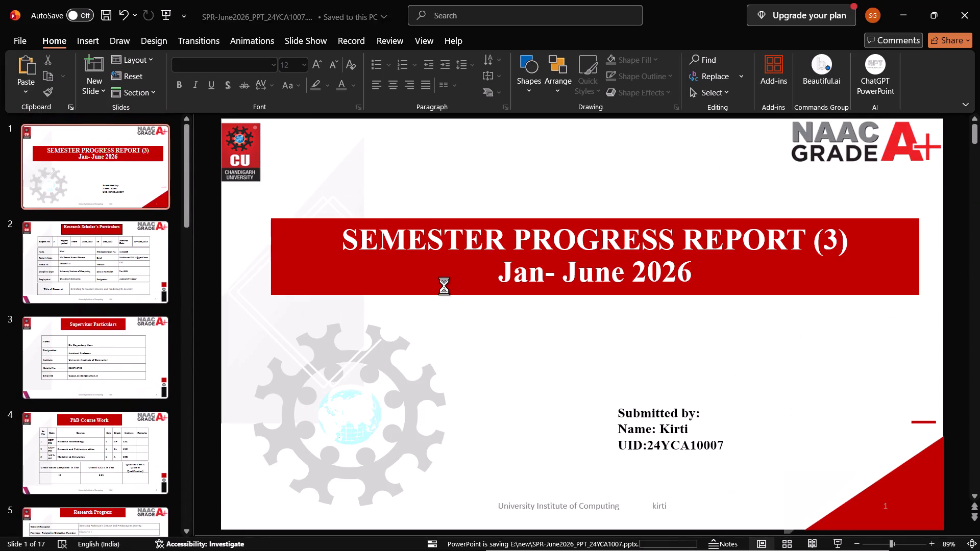
key("ctrl+s")
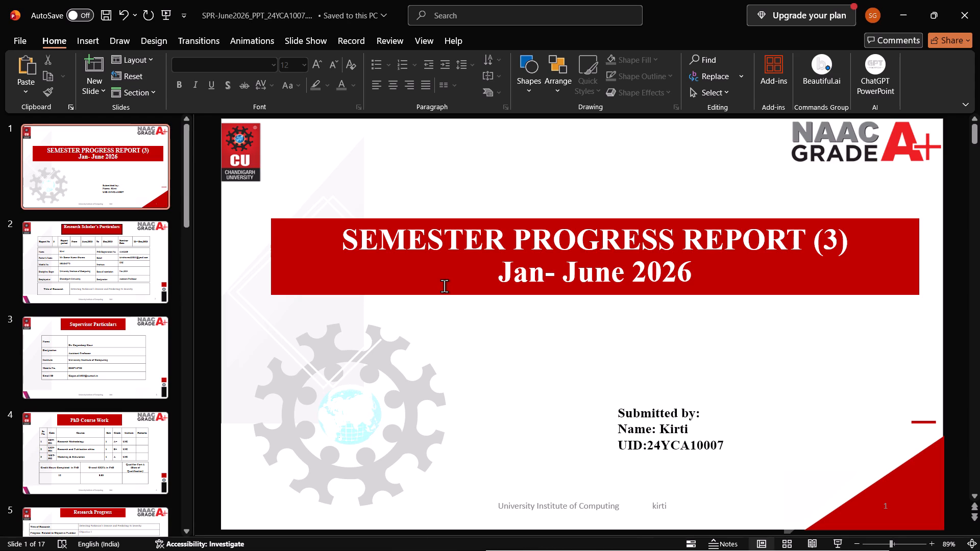